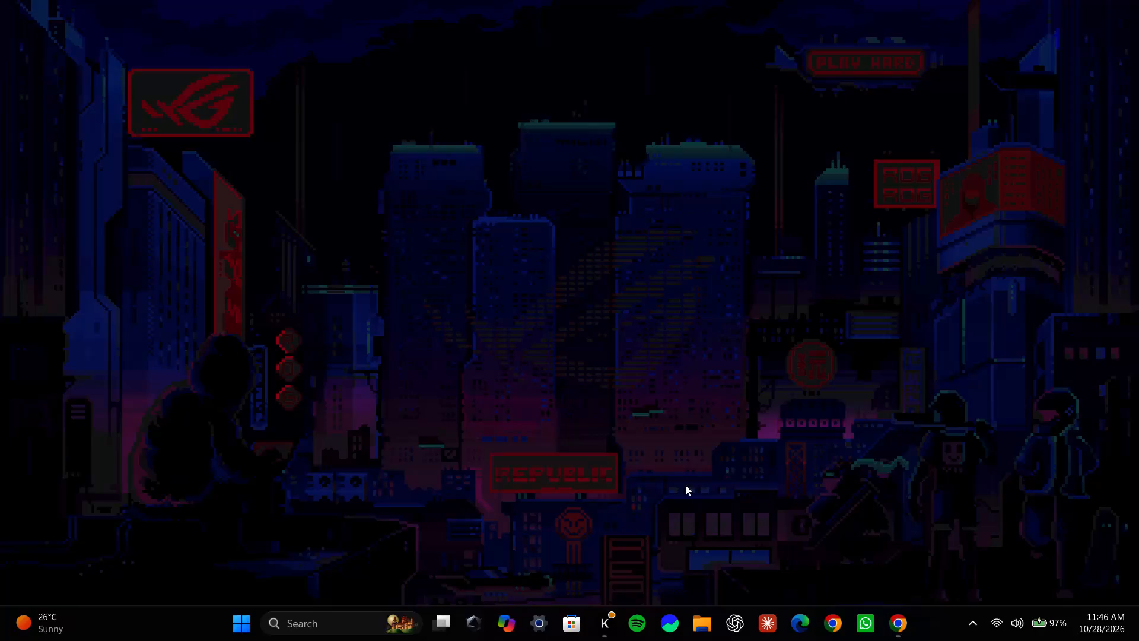
Switch to the Figma flowchart and add a text box about 99 × 41 reading "Home" in the rounded shape below "Valid email and password?".
{"action": "left_click", "coordinate": [897, 625]}
{"action": "scroll", "coordinate": [440, 307], "scroll_direction": "up", "scroll_amount": 2}
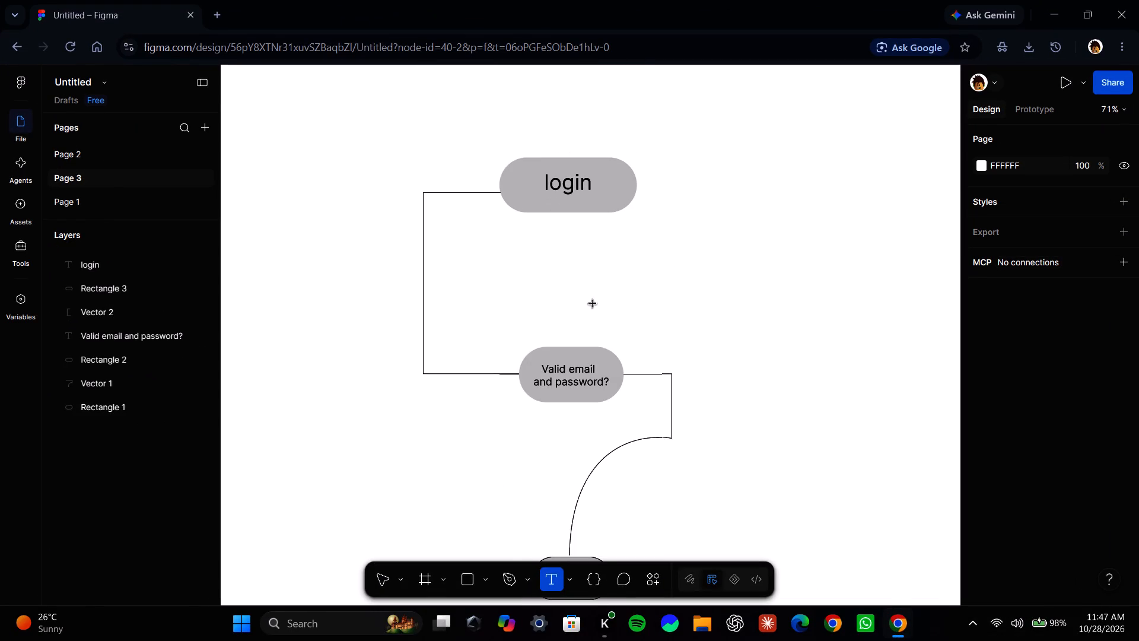
{"action": "scroll", "coordinate": [595, 326], "scroll_direction": "down", "scroll_amount": 1}
{"action": "left_click_drag", "start_coordinate": [548, 324], "coordinate": [600, 345]}
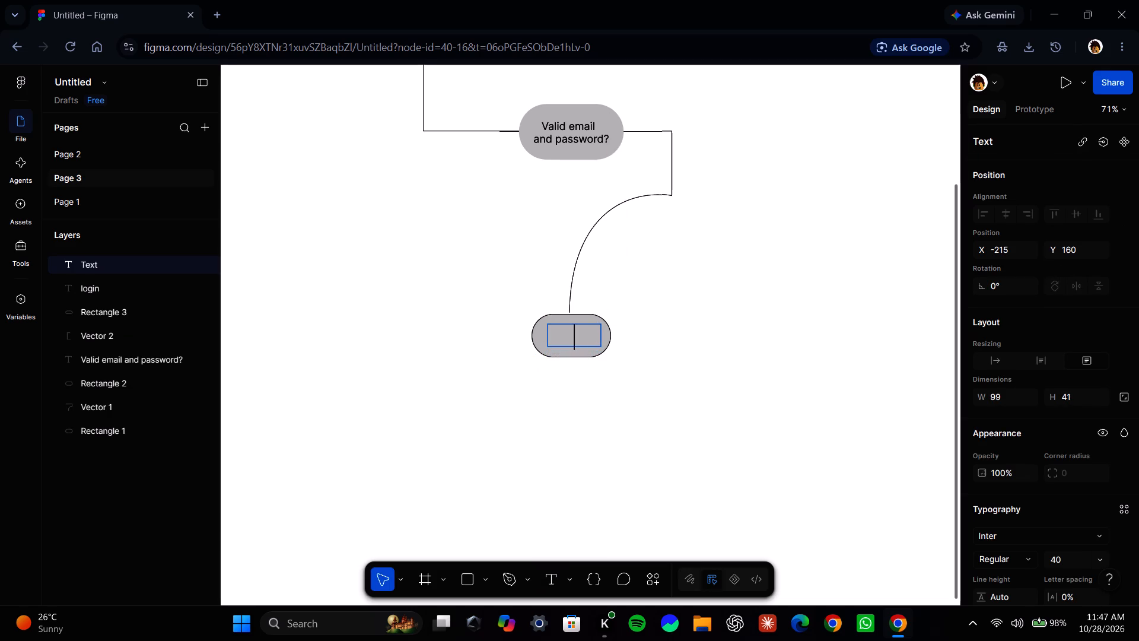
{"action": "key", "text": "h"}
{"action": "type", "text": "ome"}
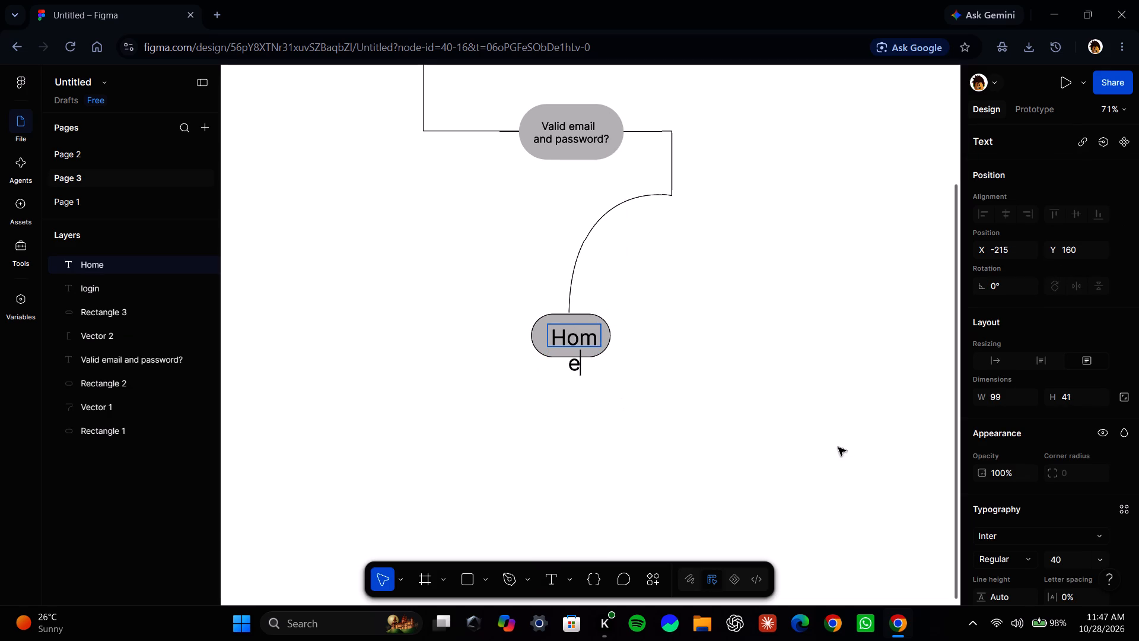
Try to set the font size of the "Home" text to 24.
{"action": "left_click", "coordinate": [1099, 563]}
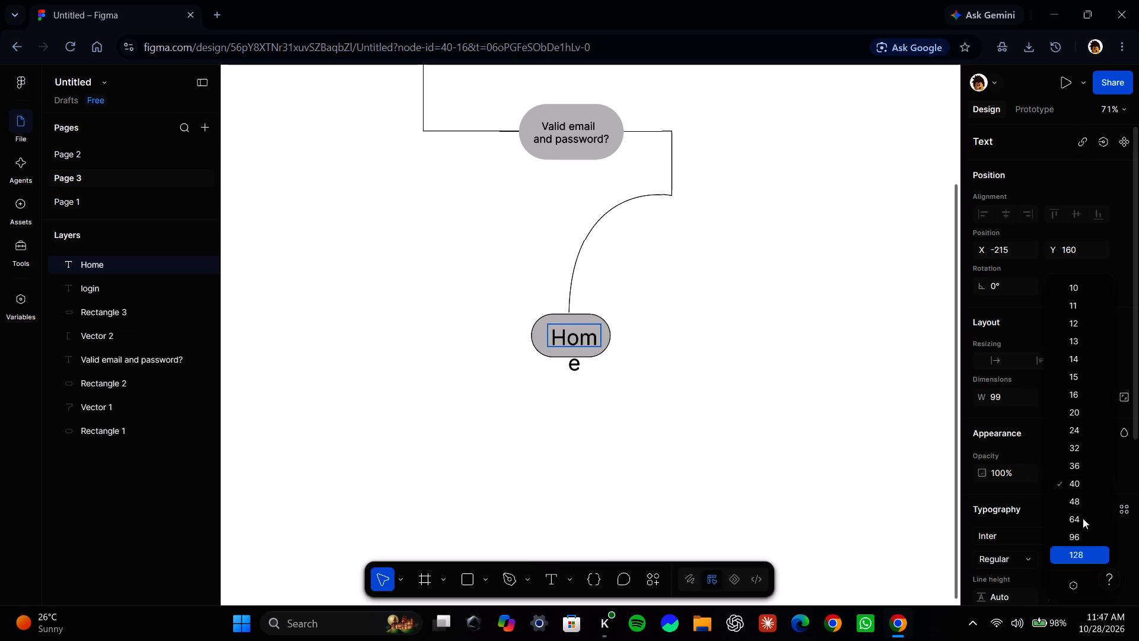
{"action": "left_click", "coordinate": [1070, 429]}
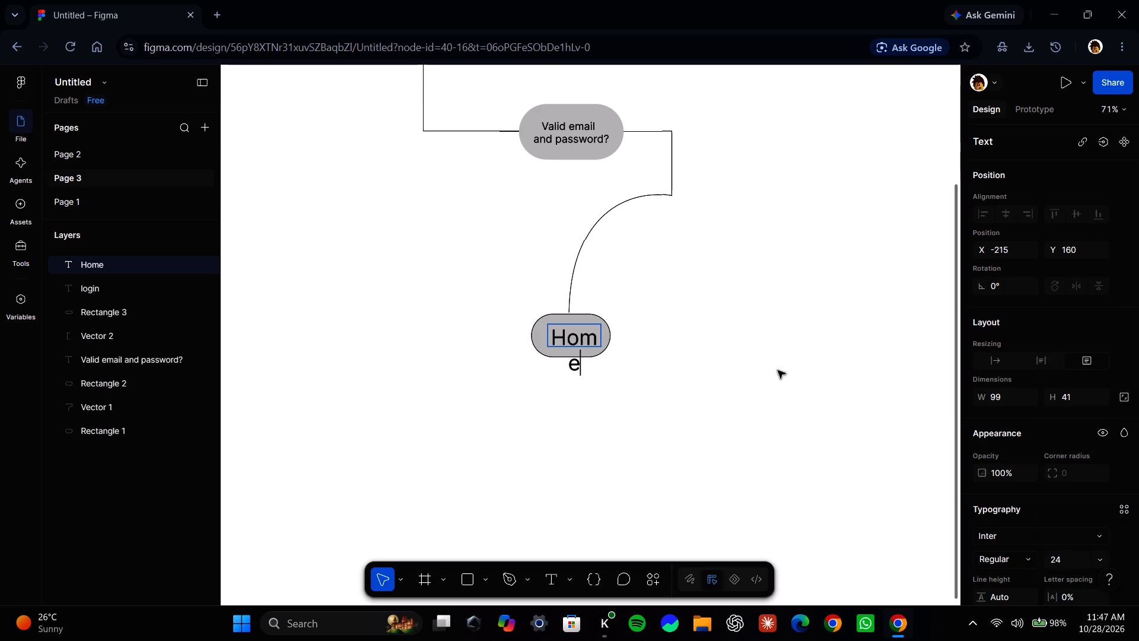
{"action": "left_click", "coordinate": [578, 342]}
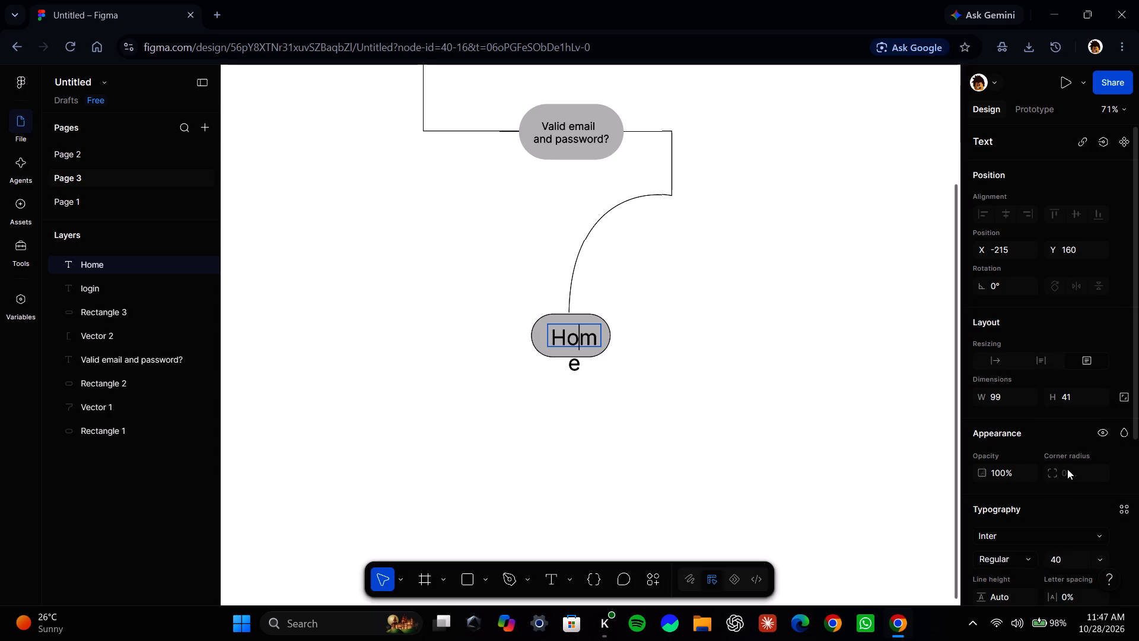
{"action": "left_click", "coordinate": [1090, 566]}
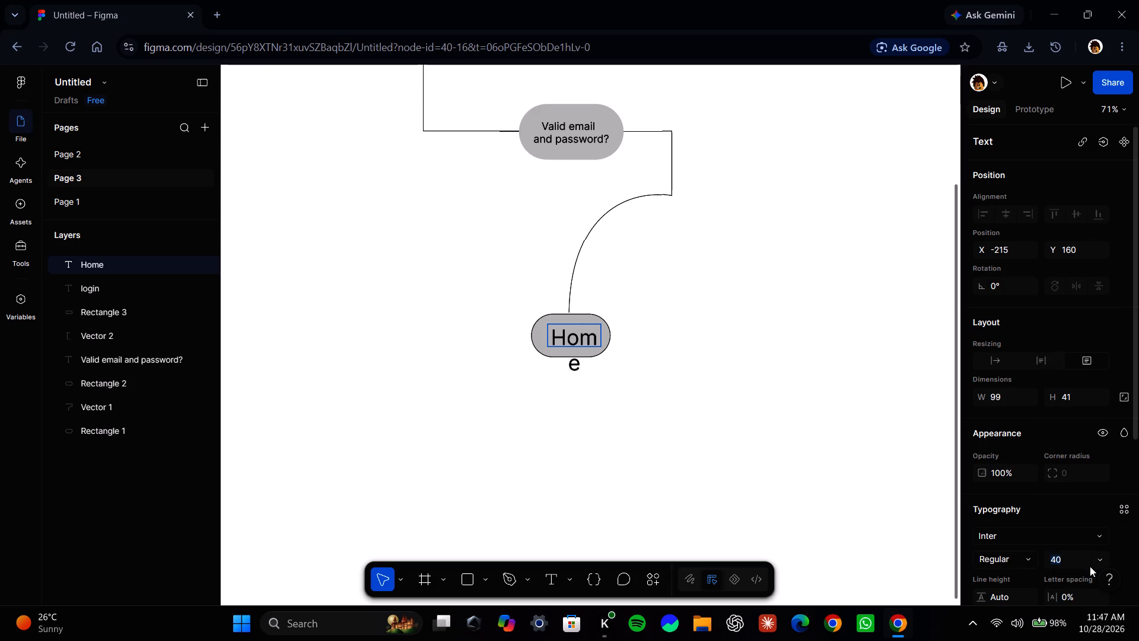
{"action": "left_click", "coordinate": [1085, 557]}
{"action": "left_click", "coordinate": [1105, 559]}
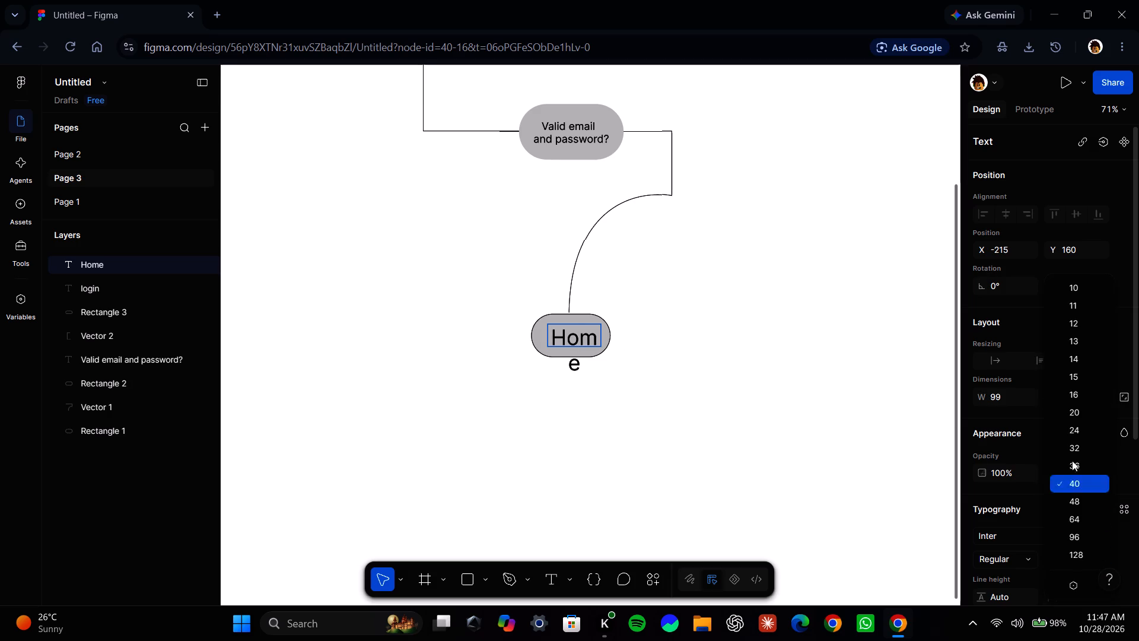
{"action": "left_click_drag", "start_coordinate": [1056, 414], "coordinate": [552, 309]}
Widen and position the "Home" text box so the word fits on one line, centred in the lowest rounded shape.
{"action": "left_click_drag", "start_coordinate": [552, 309], "coordinate": [573, 338]}
{"action": "left_click", "coordinate": [573, 338]}
{"action": "left_click_drag", "start_coordinate": [600, 345], "coordinate": [633, 352]}
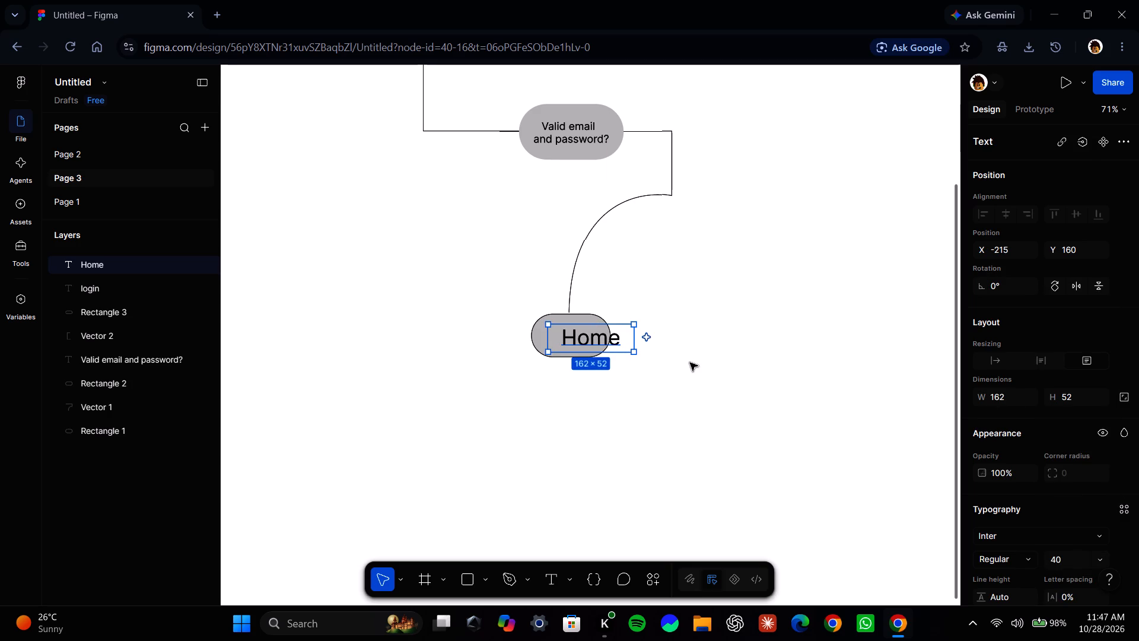
Move the "Home" text onto the middle of the lowest rounded shape, at about X -253, Y 153.
{"action": "left_click_drag", "start_coordinate": [690, 363], "coordinate": [599, 335]}
{"action": "left_click", "coordinate": [599, 335]}
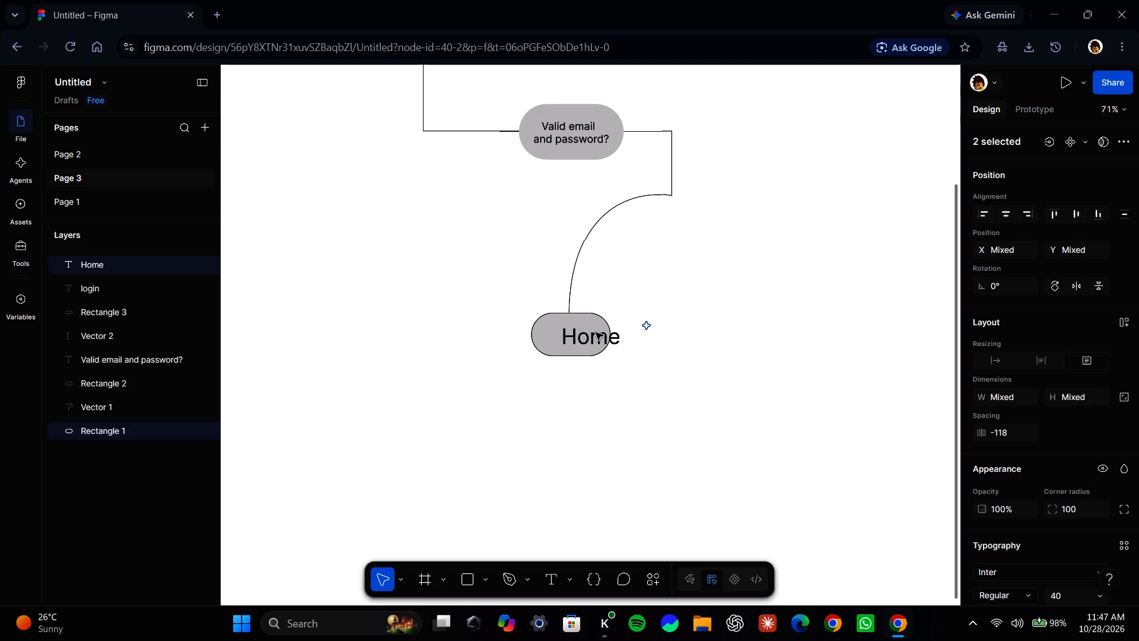
{"action": "left_click", "coordinate": [587, 340]}
{"action": "left_click_drag", "start_coordinate": [587, 340], "coordinate": [568, 335]}
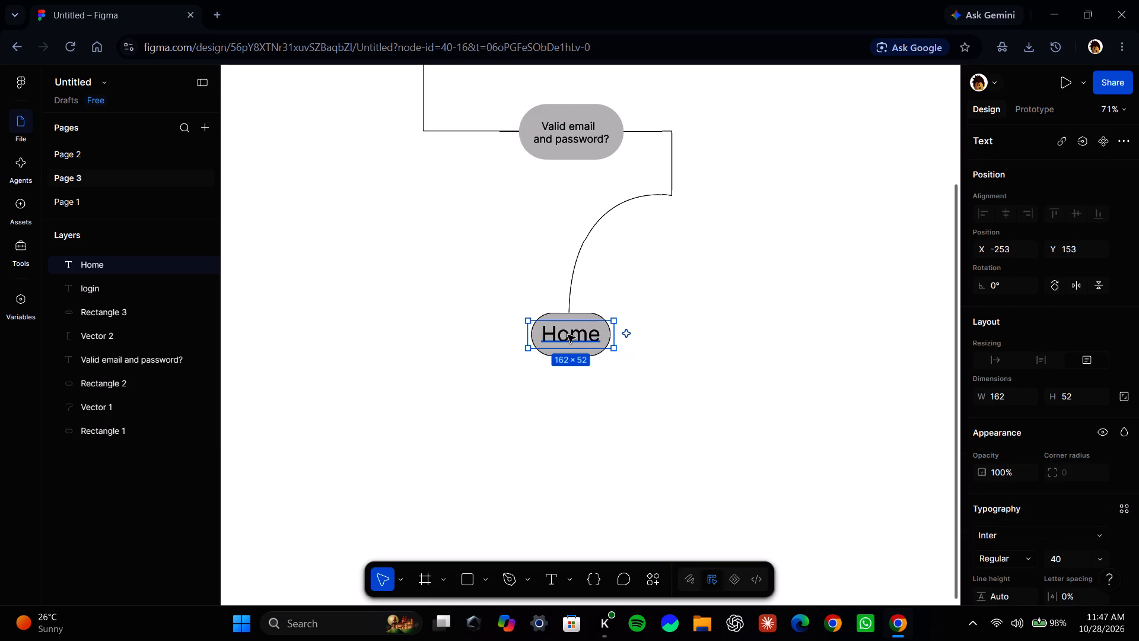
{"action": "left_click", "coordinate": [728, 453]}
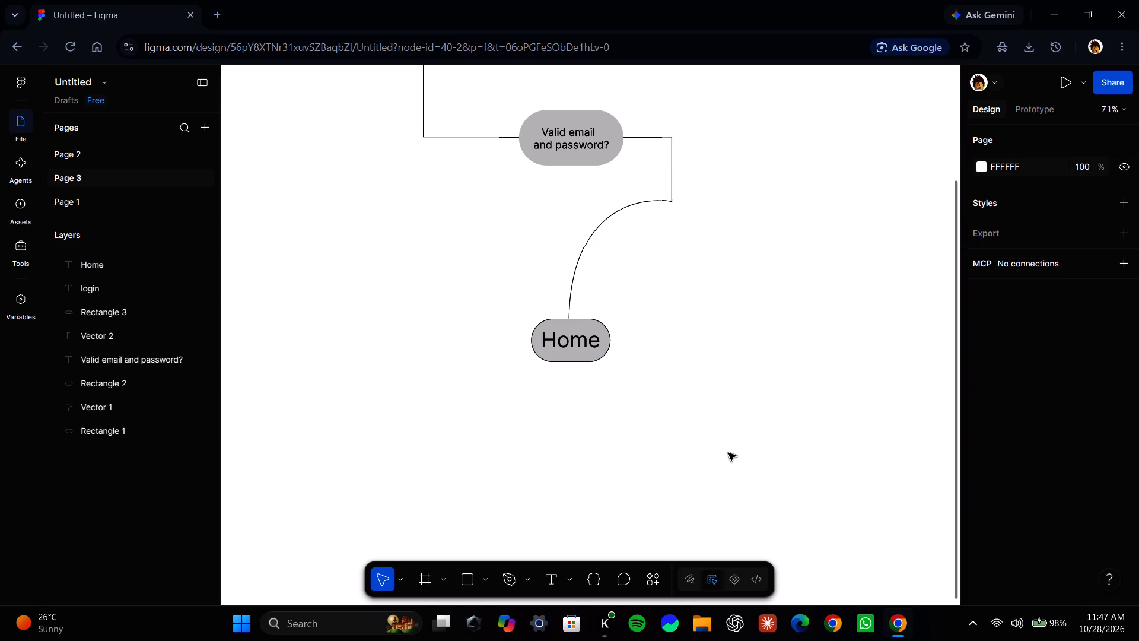
Centre the "login" text horizontally and vertically within the top rounded shape, at about X -235, Y -586.
{"action": "scroll", "coordinate": [728, 453], "scroll_direction": "up", "scroll_amount": 2}
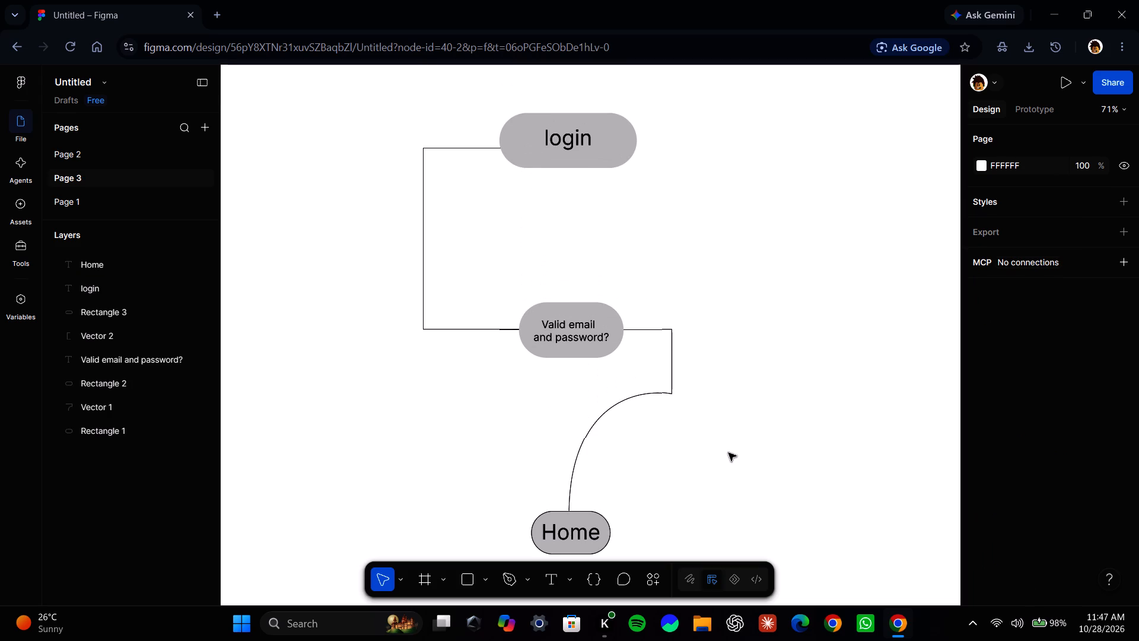
{"action": "left_click", "coordinate": [564, 148]}
{"action": "left_click_drag", "start_coordinate": [564, 148], "coordinate": [564, 153]}
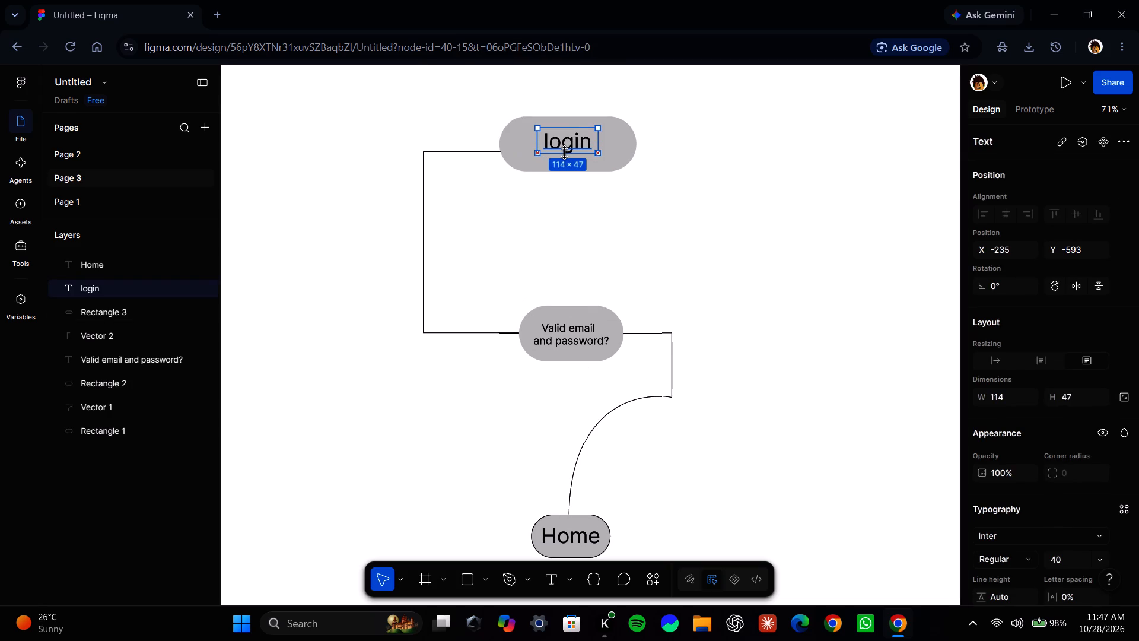
{"action": "left_click_drag", "start_coordinate": [564, 153], "coordinate": [564, 153]}
{"action": "left_click_drag", "start_coordinate": [685, 236], "coordinate": [576, 151]}
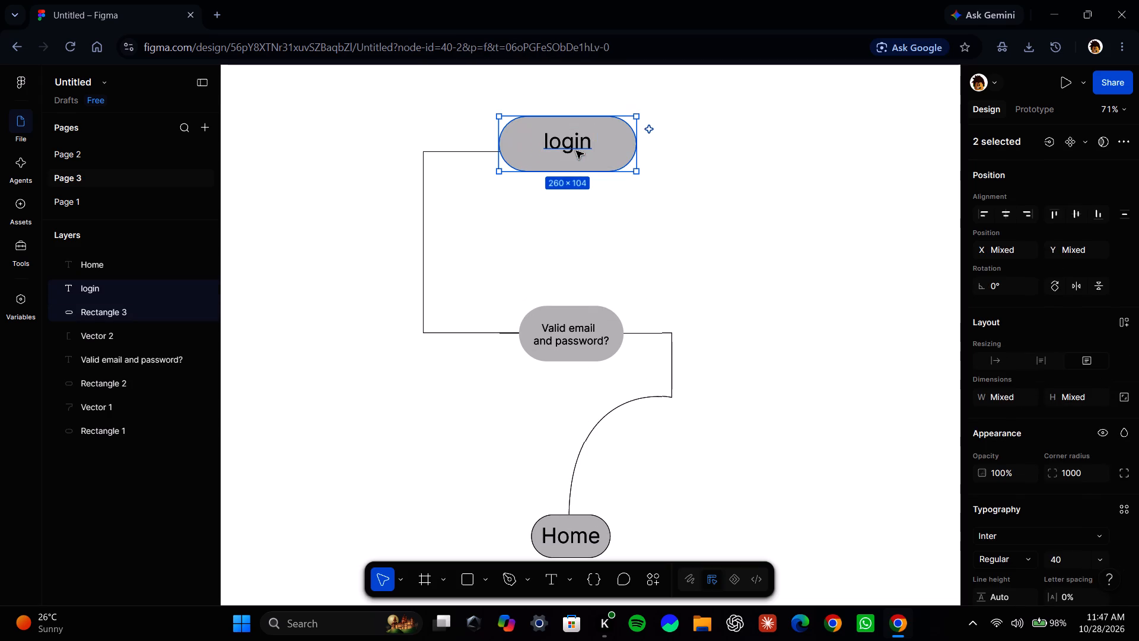
{"action": "left_click_drag", "start_coordinate": [629, 250], "coordinate": [572, 142]}
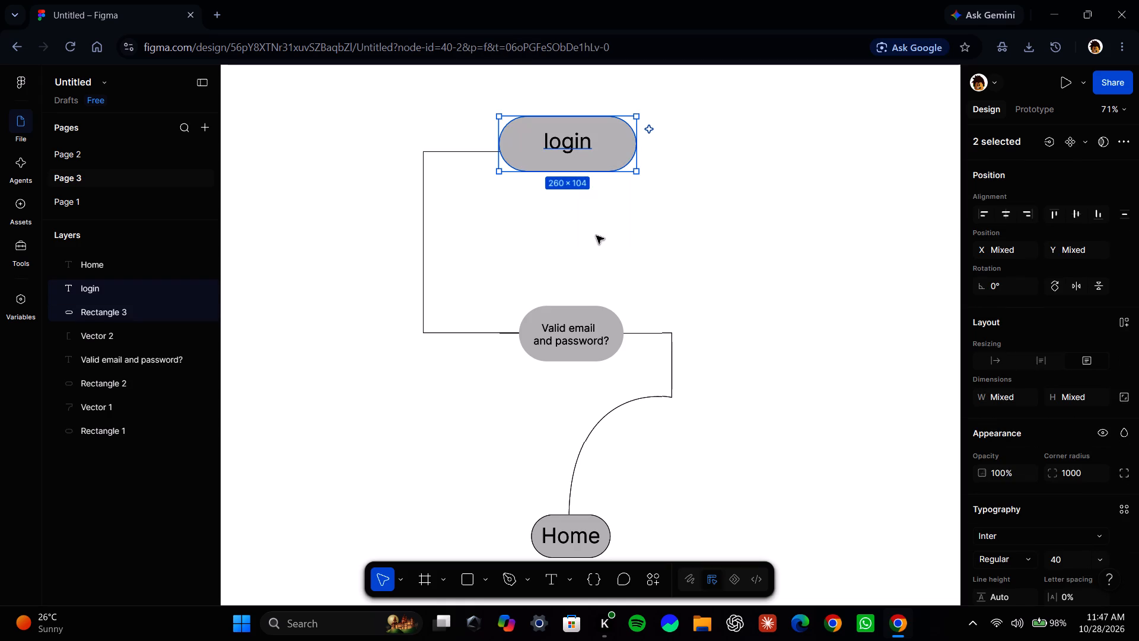
{"action": "left_click", "coordinate": [596, 236]}
{"action": "left_click_drag", "start_coordinate": [572, 148], "coordinate": [572, 154]}
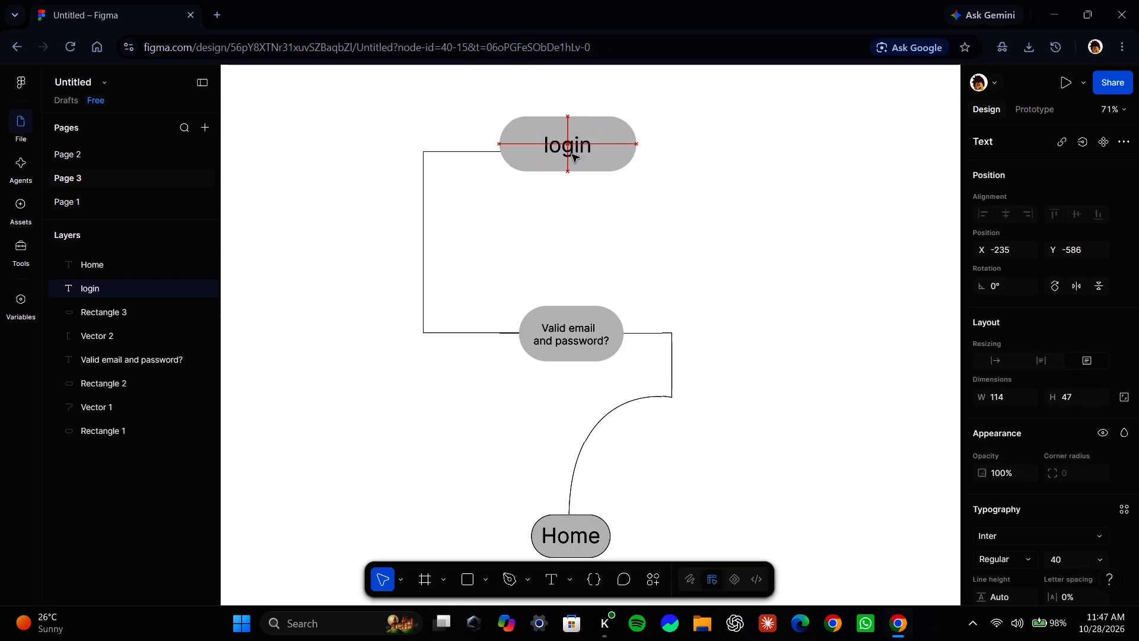
{"action": "left_click_drag", "start_coordinate": [572, 154], "coordinate": [572, 153]}
{"action": "left_click", "coordinate": [704, 265]}
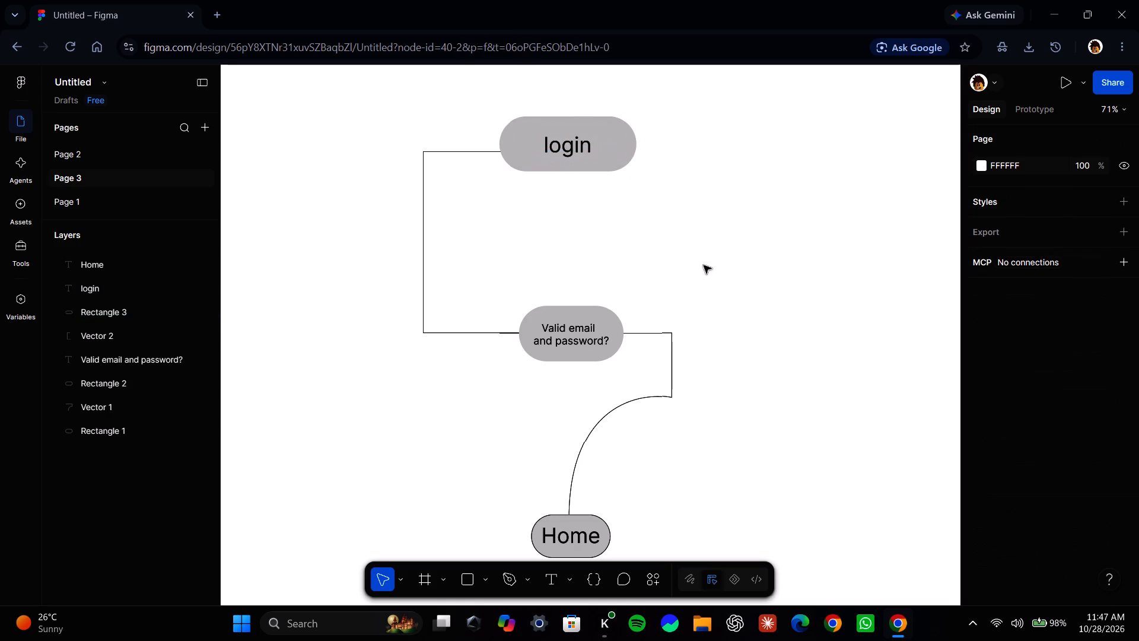
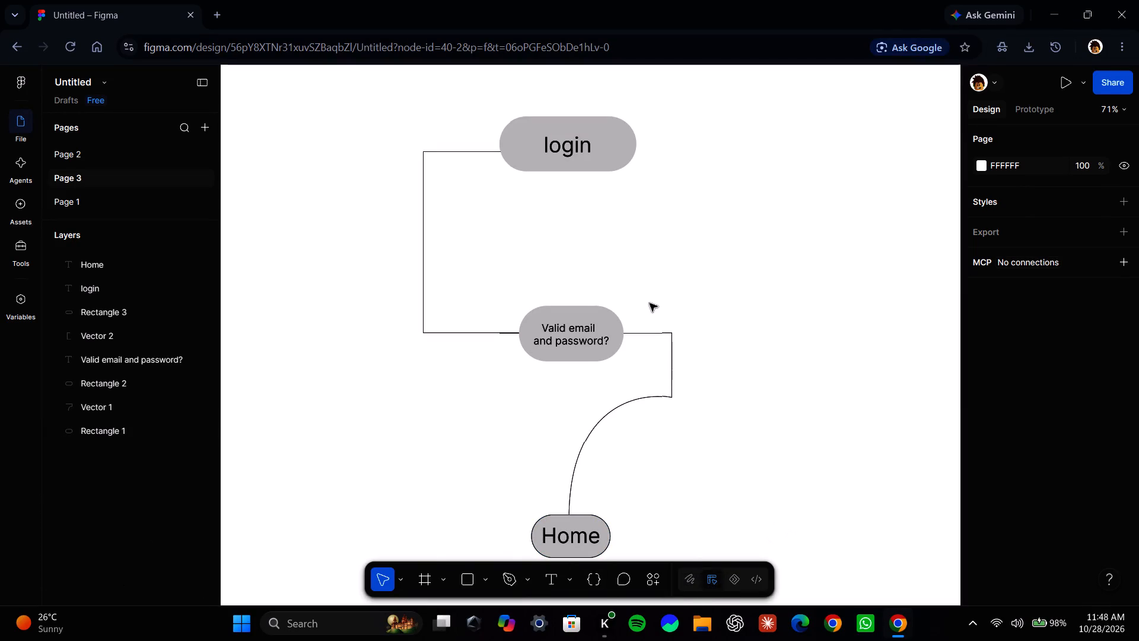
Draw a rectangle about 198 × 92 in the empty space to the right of the login shape.
{"action": "left_click", "coordinate": [464, 575]}
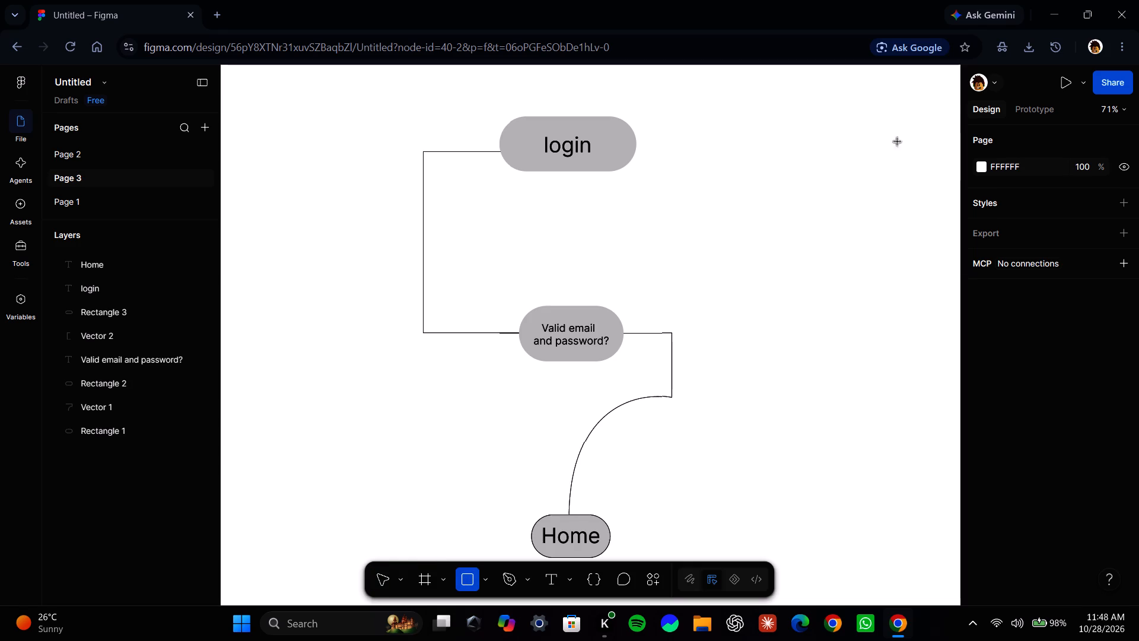
{"action": "left_click_drag", "start_coordinate": [801, 122], "coordinate": [900, 179]}
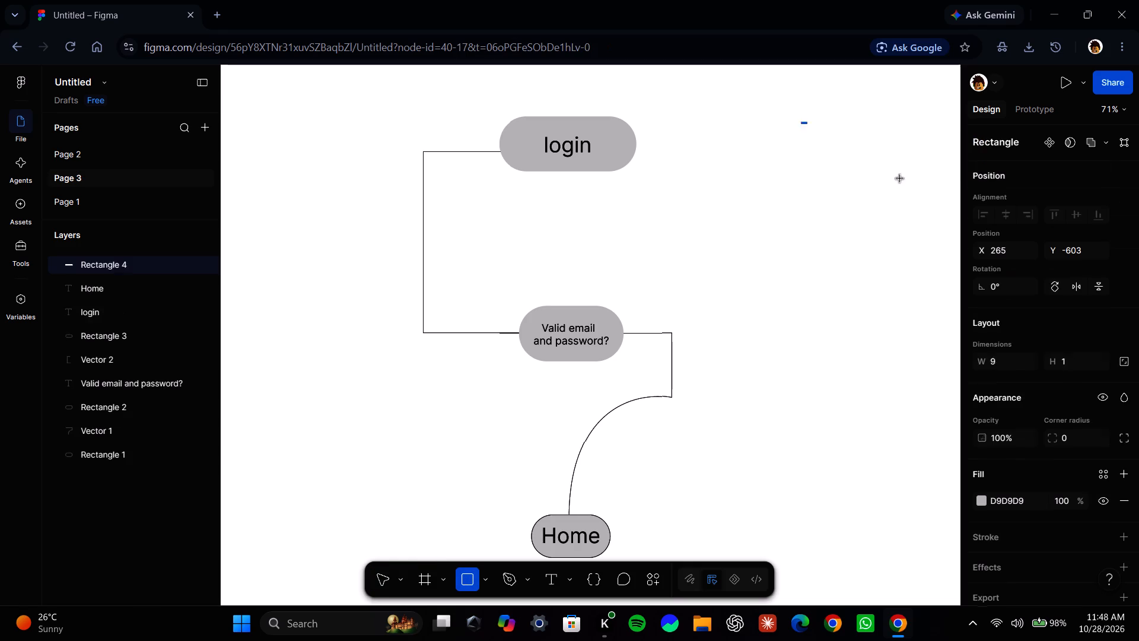
{"action": "left_click_drag", "start_coordinate": [900, 179], "coordinate": [904, 170]}
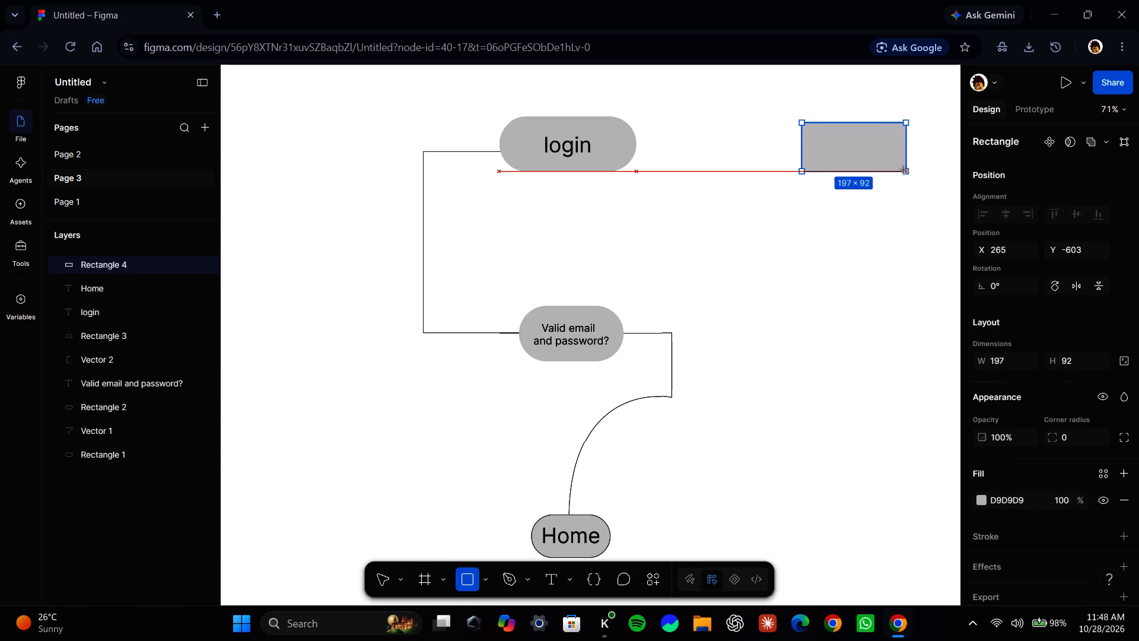
{"action": "left_click_drag", "start_coordinate": [904, 170], "coordinate": [906, 171]}
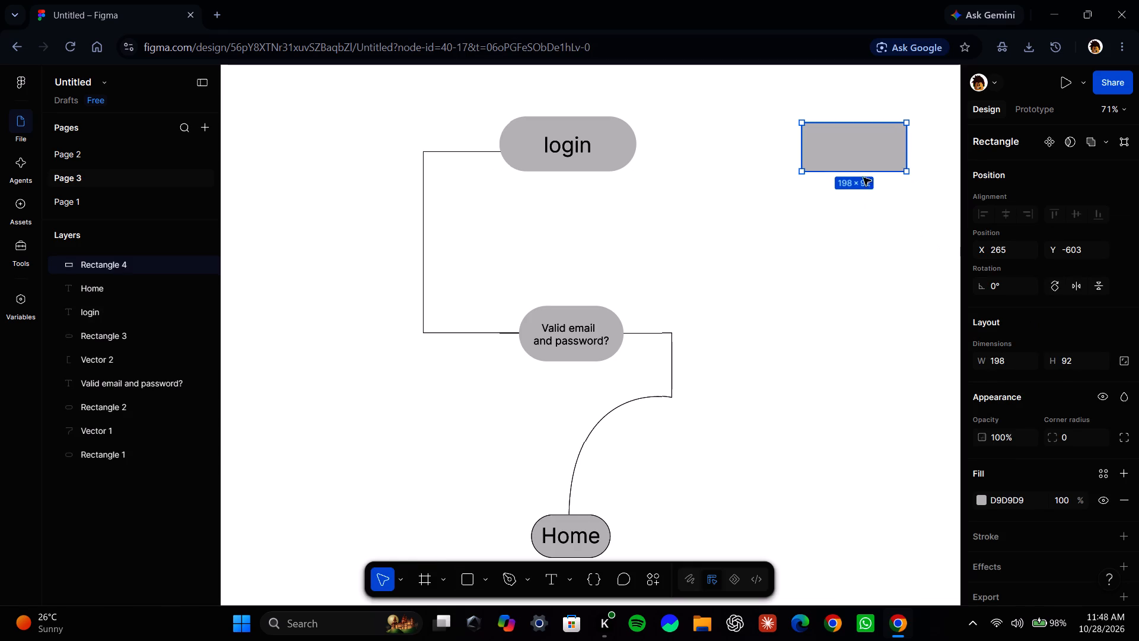
{"action": "left_click", "coordinate": [857, 153]}
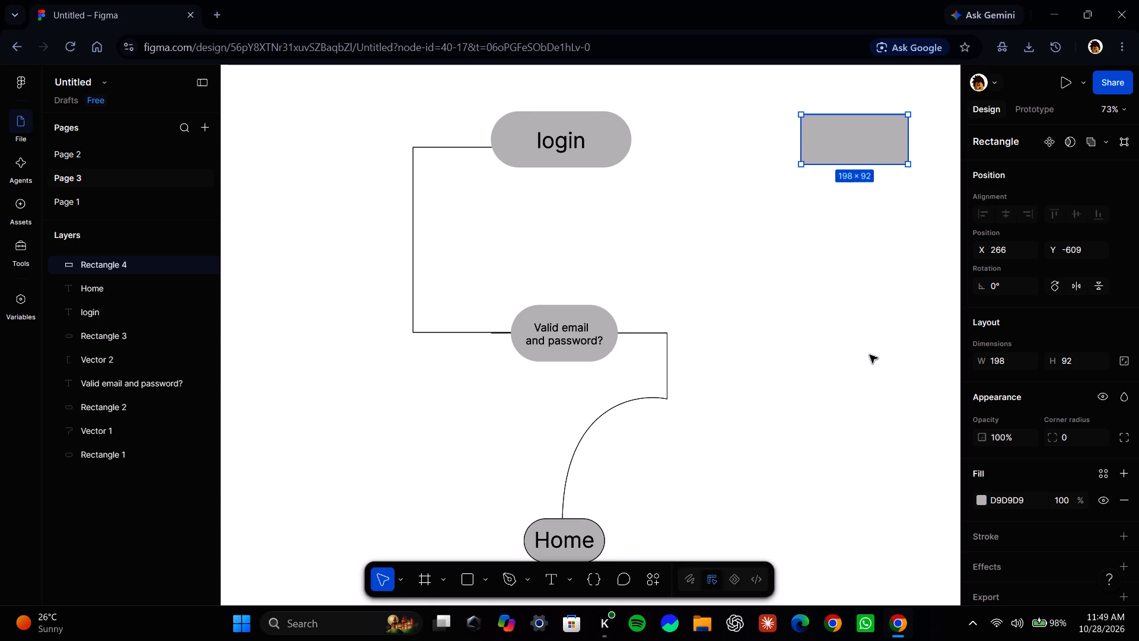
{"action": "left_click", "coordinate": [850, 325]}
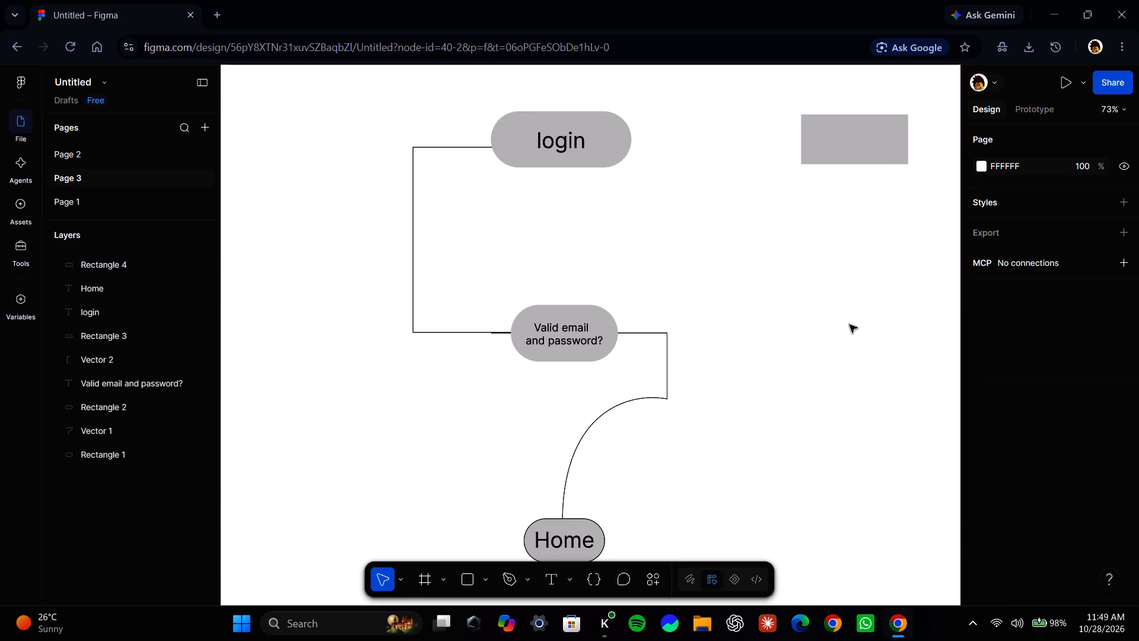
Draw a second rectangle about 169 × 85 below the first, level with the "Valid email and password?" shape.
{"action": "left_click", "coordinate": [470, 572]}
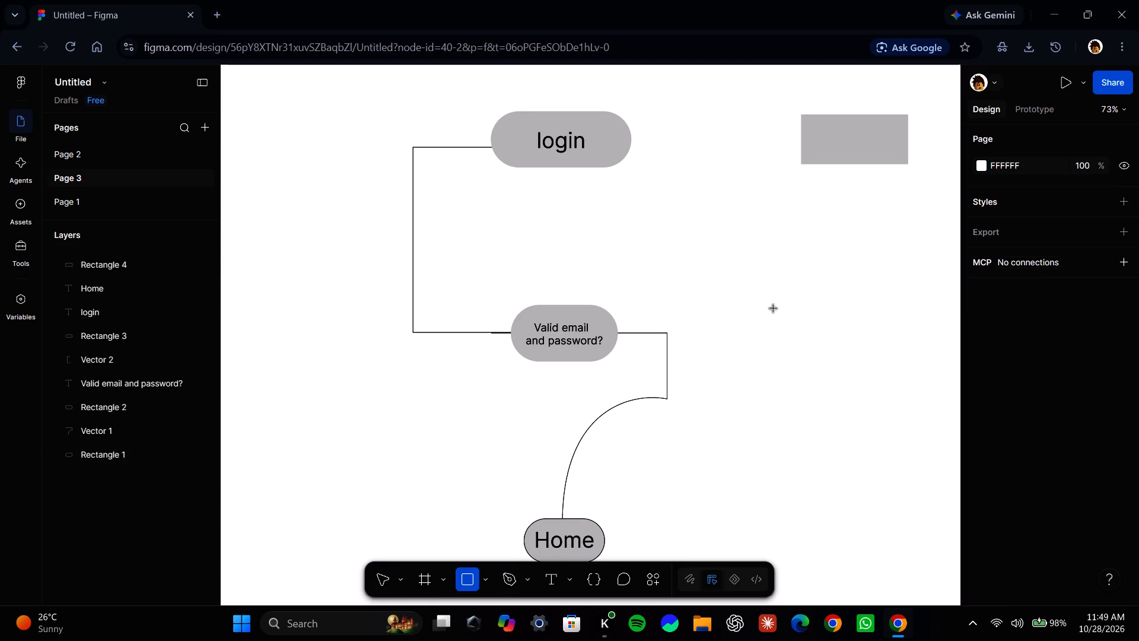
{"action": "left_click_drag", "start_coordinate": [816, 311], "coordinate": [920, 354]}
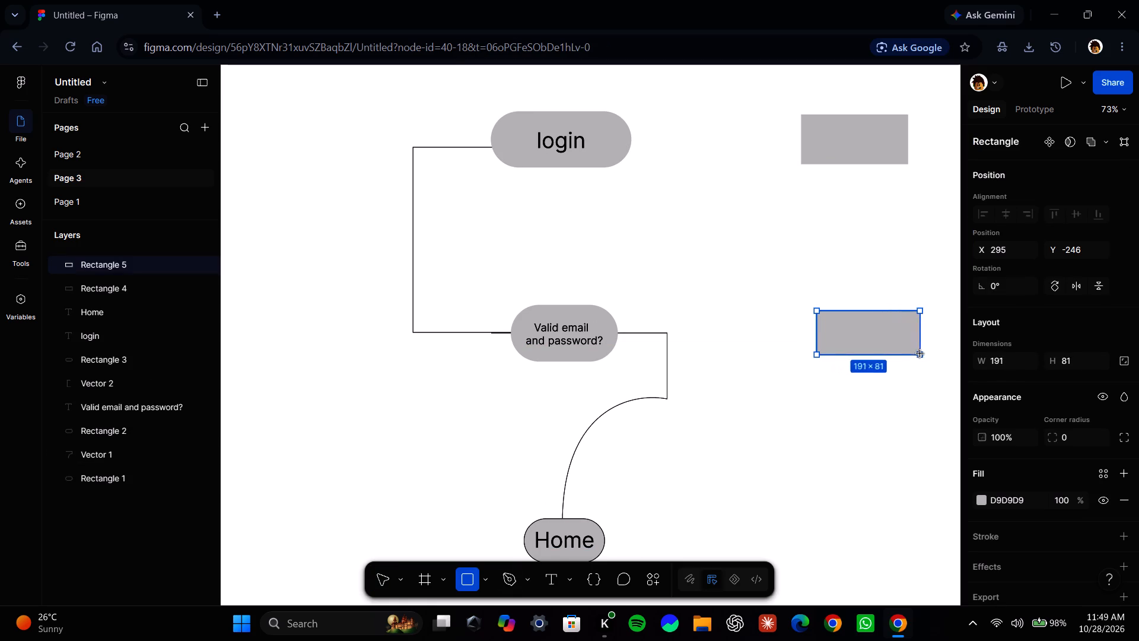
{"action": "left_click_drag", "start_coordinate": [920, 354], "coordinate": [909, 357]}
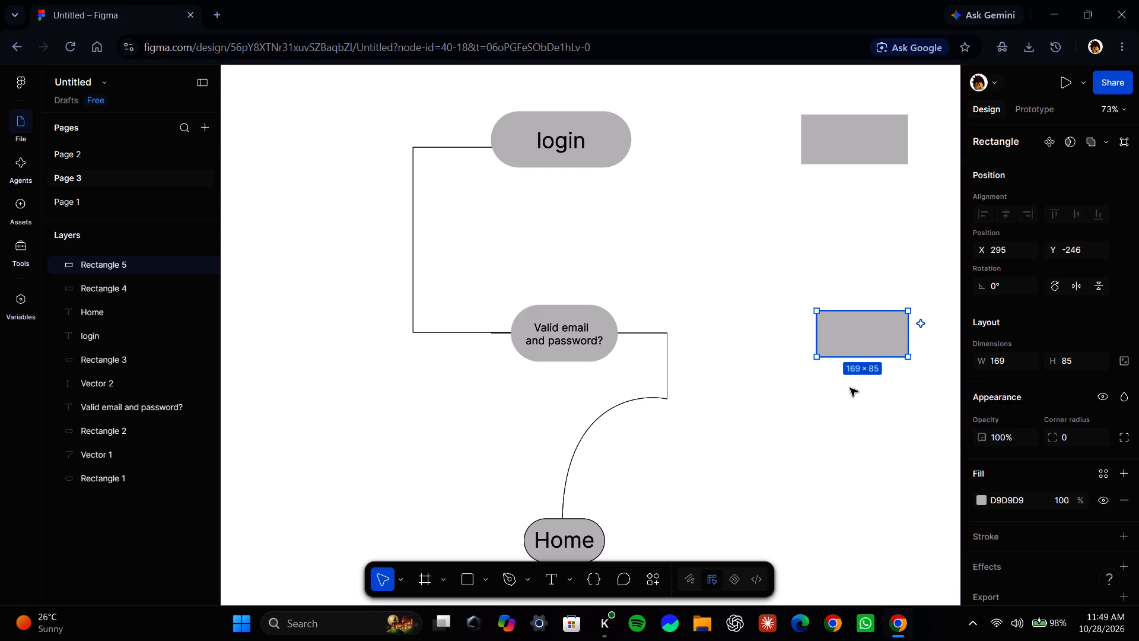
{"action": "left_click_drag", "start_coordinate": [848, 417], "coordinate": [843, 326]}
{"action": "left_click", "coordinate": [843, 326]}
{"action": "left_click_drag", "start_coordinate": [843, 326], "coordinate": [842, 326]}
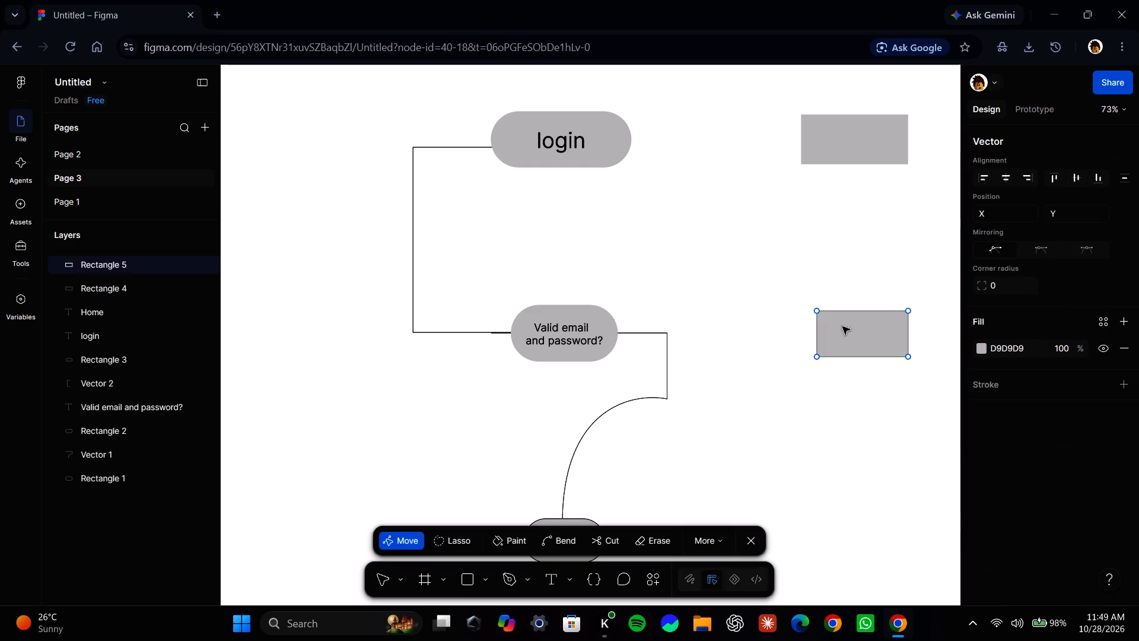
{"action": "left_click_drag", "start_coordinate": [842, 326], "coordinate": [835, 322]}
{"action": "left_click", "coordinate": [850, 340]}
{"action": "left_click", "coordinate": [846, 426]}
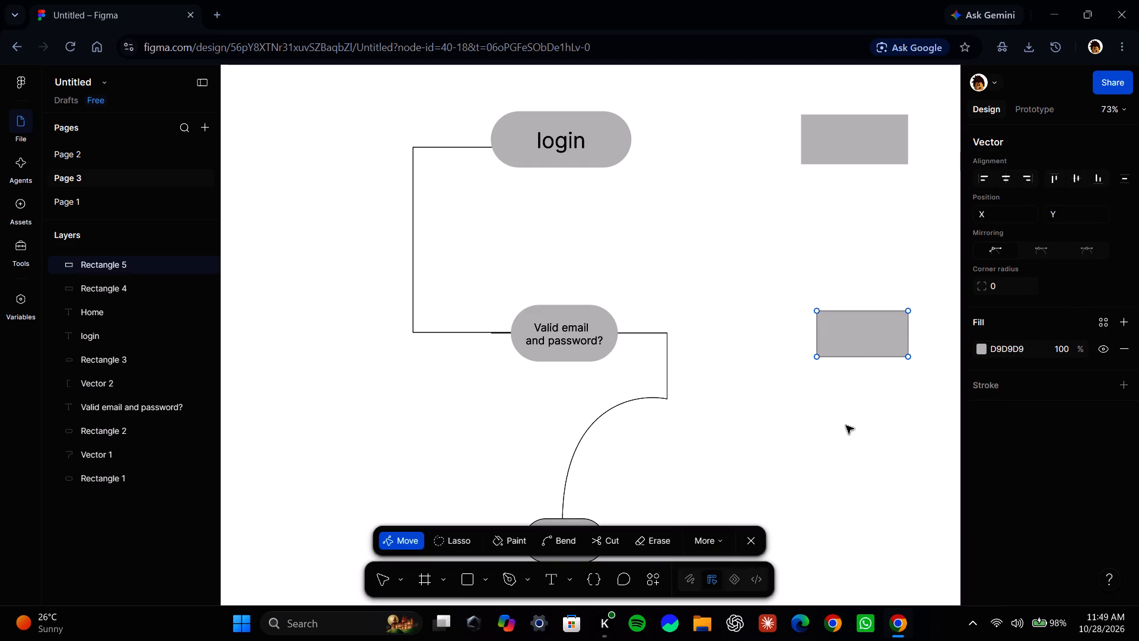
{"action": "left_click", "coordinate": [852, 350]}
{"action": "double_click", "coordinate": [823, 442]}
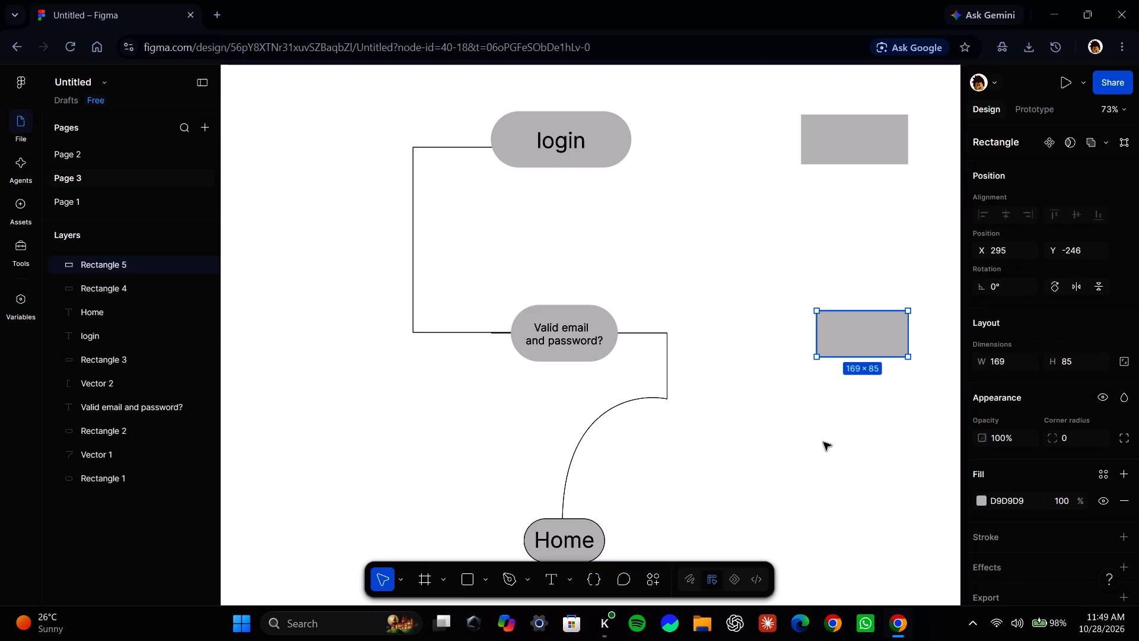
Move the second rectangle slightly left so it is centred beneath the upper rectangle.
{"action": "left_click", "coordinate": [823, 442]}
{"action": "left_click_drag", "start_coordinate": [853, 325], "coordinate": [847, 325]}
{"action": "left_click", "coordinate": [910, 591]}
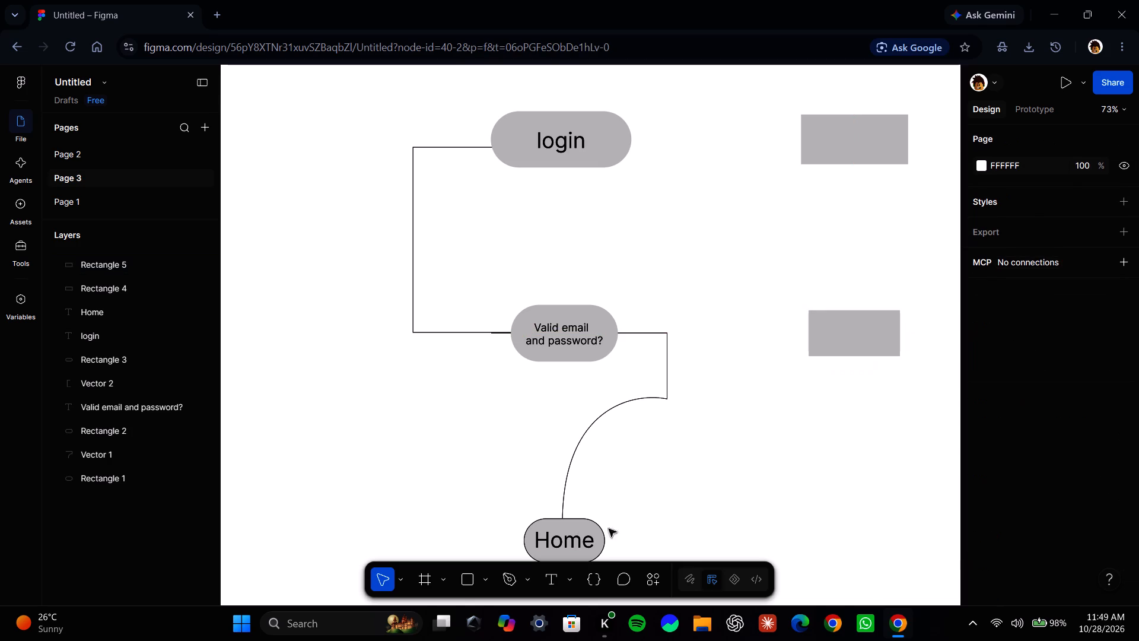
Draw a third, nearly square rectangle about 115 × 105 below the second one.
{"action": "left_click", "coordinate": [465, 580]}
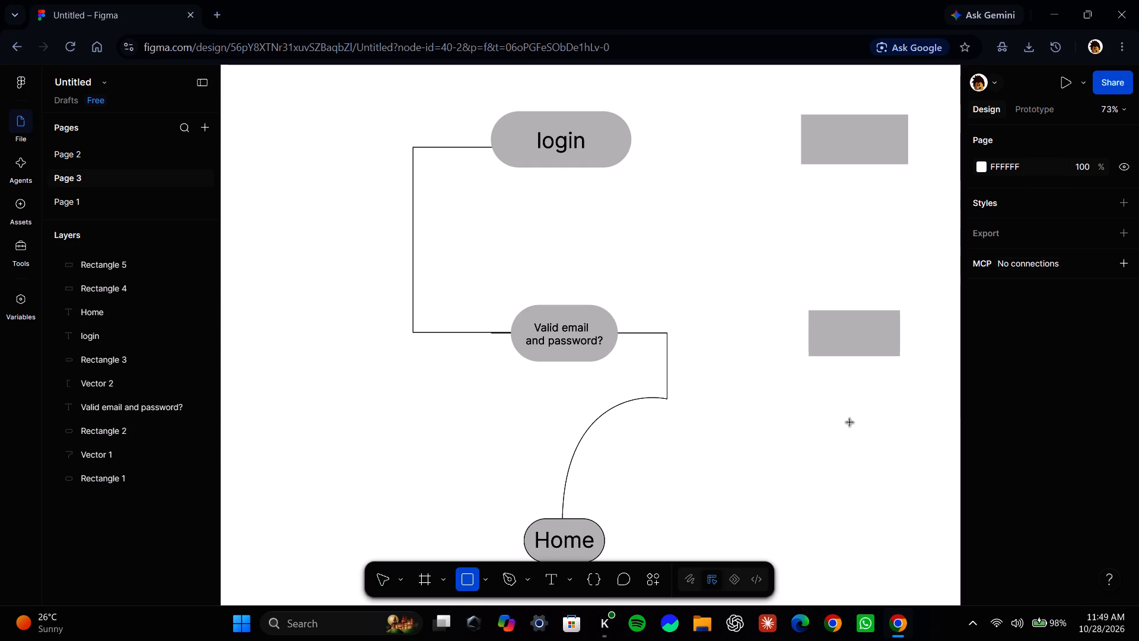
{"action": "left_click_drag", "start_coordinate": [850, 423], "coordinate": [921, 478]}
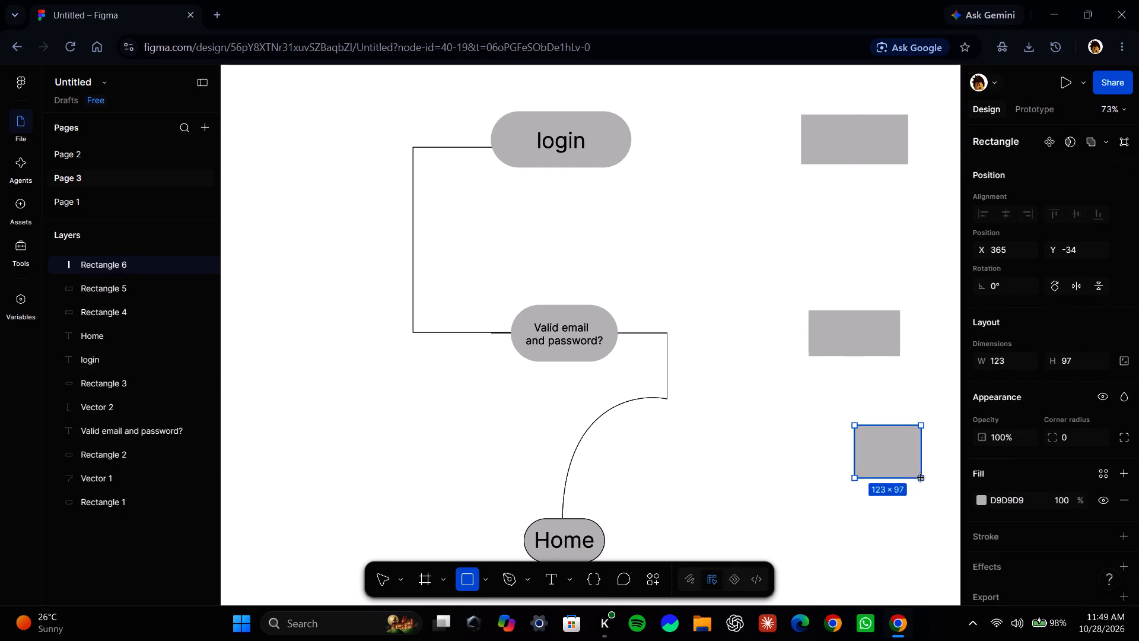
{"action": "left_click_drag", "start_coordinate": [921, 478], "coordinate": [917, 482]}
{"action": "scroll", "coordinate": [1034, 466], "scroll_direction": "down", "scroll_amount": 1}
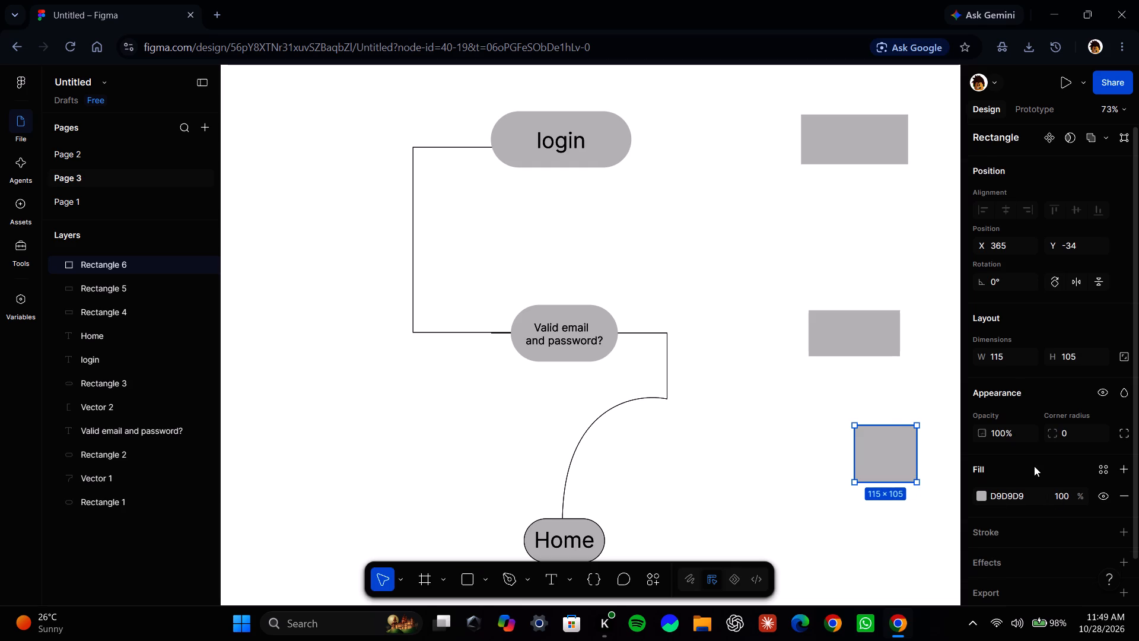
{"action": "scroll", "coordinate": [1034, 466], "scroll_direction": "down", "scroll_amount": 1}
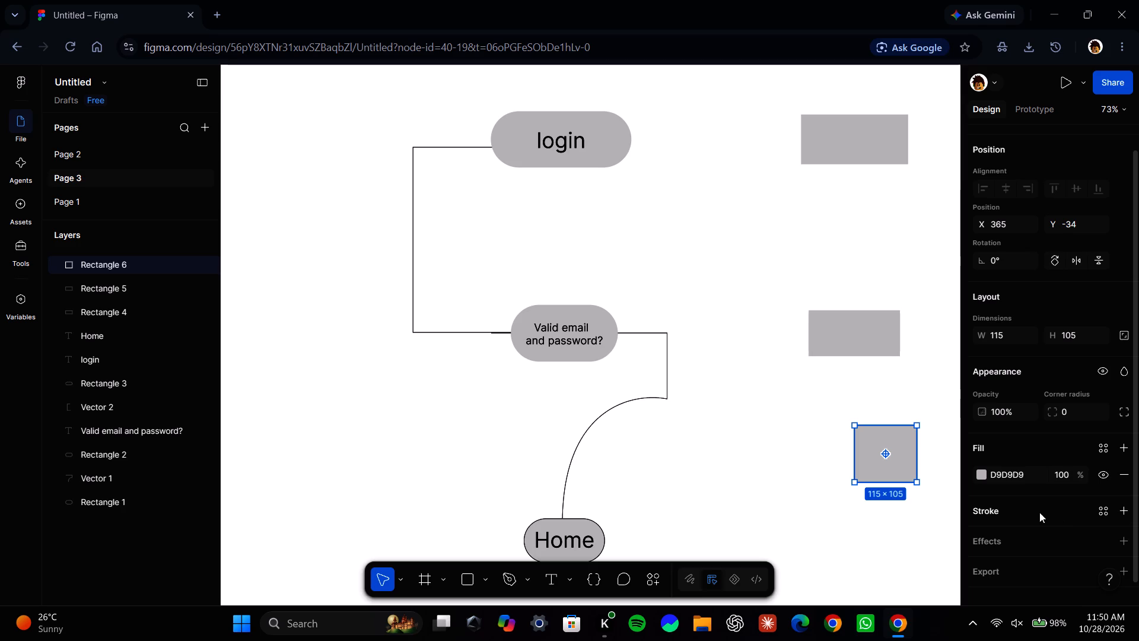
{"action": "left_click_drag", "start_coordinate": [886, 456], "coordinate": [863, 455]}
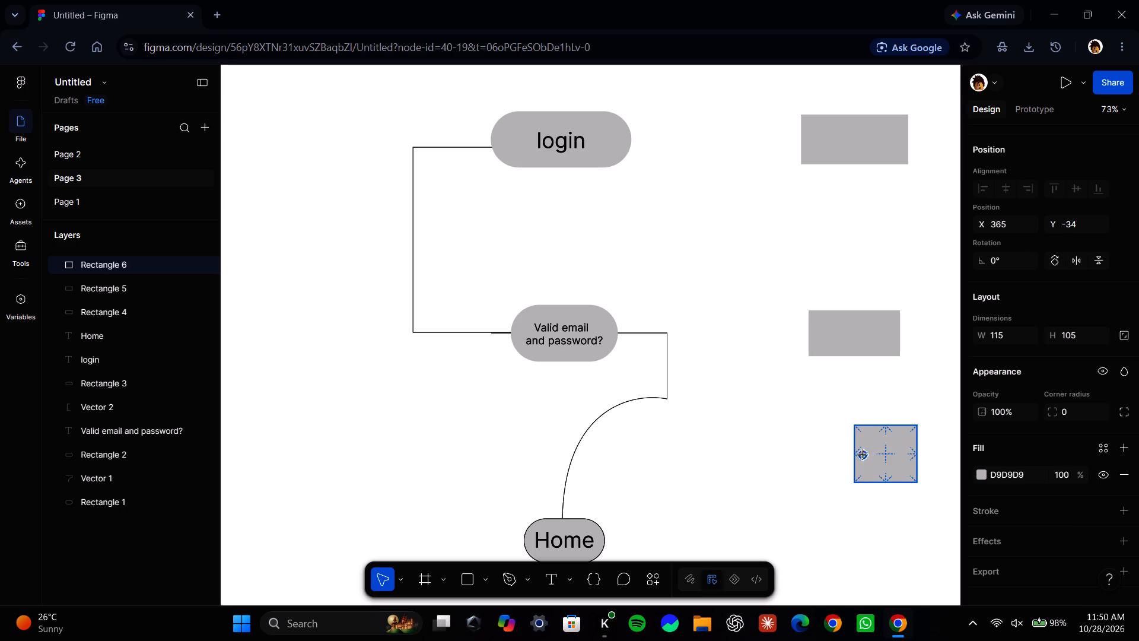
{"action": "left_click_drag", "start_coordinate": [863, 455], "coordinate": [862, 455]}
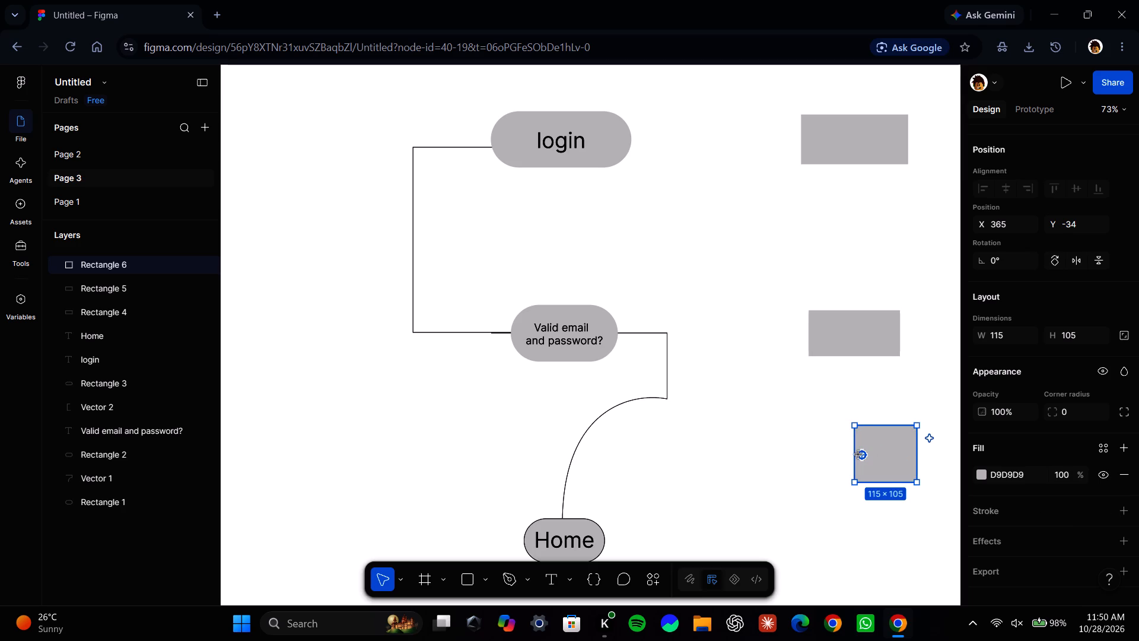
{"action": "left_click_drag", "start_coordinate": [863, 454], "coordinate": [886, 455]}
Move the third rectangle to about X 307, Y -23, centred beneath the two upper rectangles.
{"action": "left_click_drag", "start_coordinate": [899, 466], "coordinate": [862, 473]}
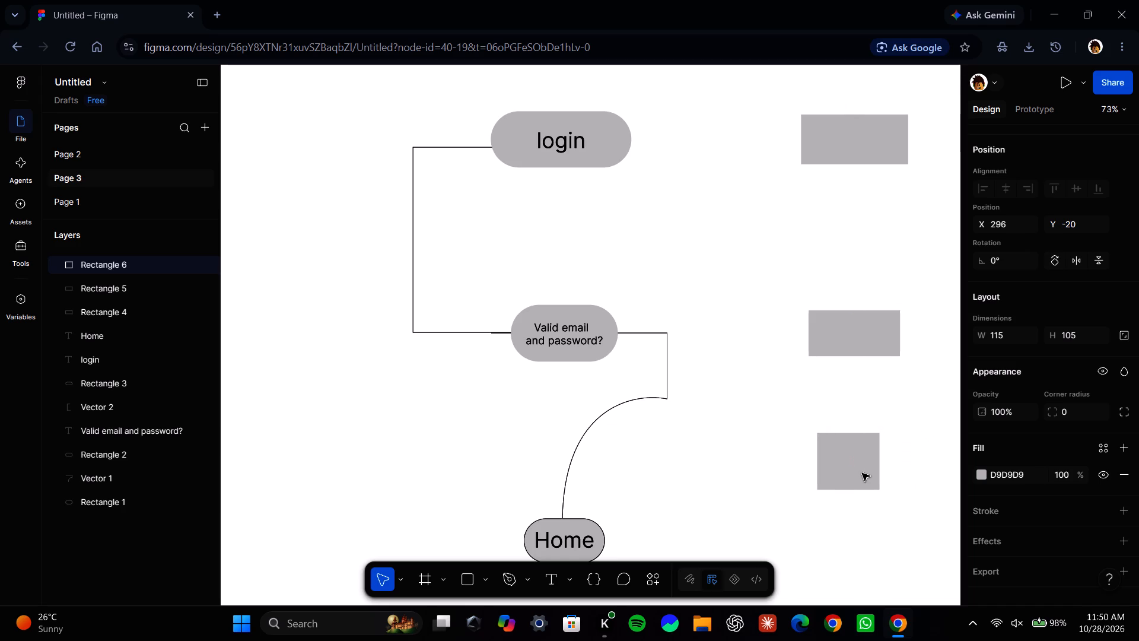
{"action": "left_click_drag", "start_coordinate": [862, 473], "coordinate": [866, 472]}
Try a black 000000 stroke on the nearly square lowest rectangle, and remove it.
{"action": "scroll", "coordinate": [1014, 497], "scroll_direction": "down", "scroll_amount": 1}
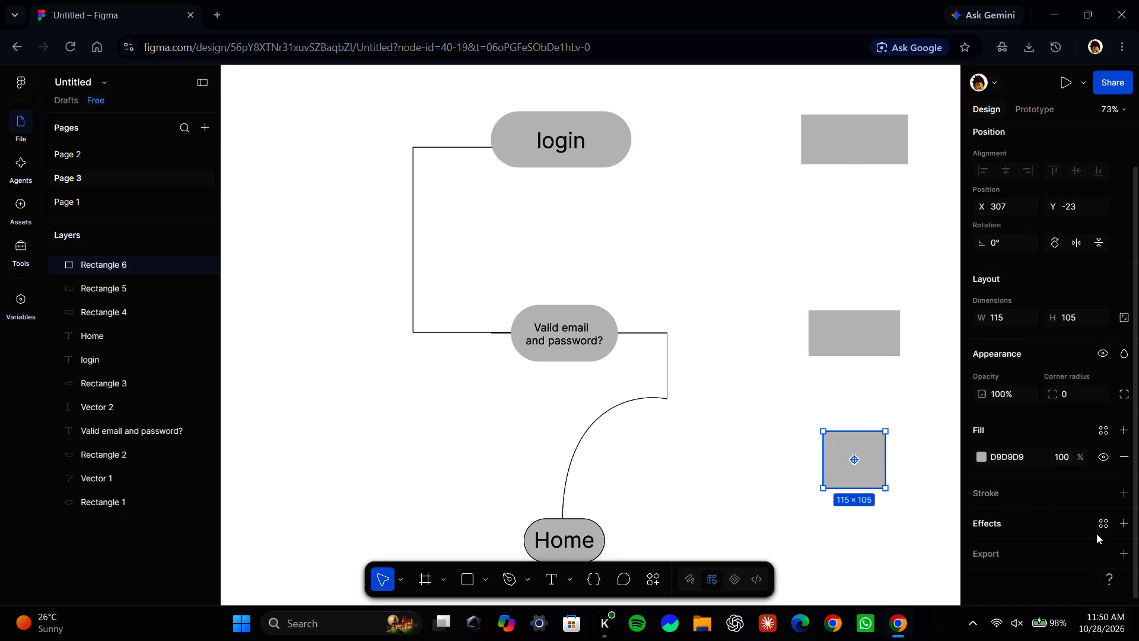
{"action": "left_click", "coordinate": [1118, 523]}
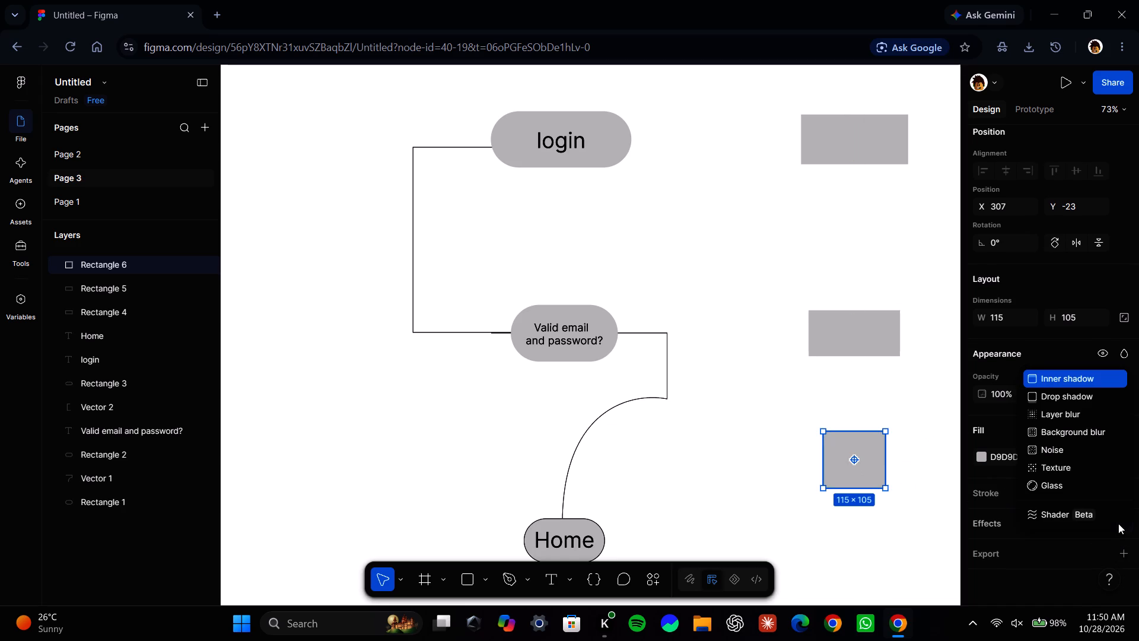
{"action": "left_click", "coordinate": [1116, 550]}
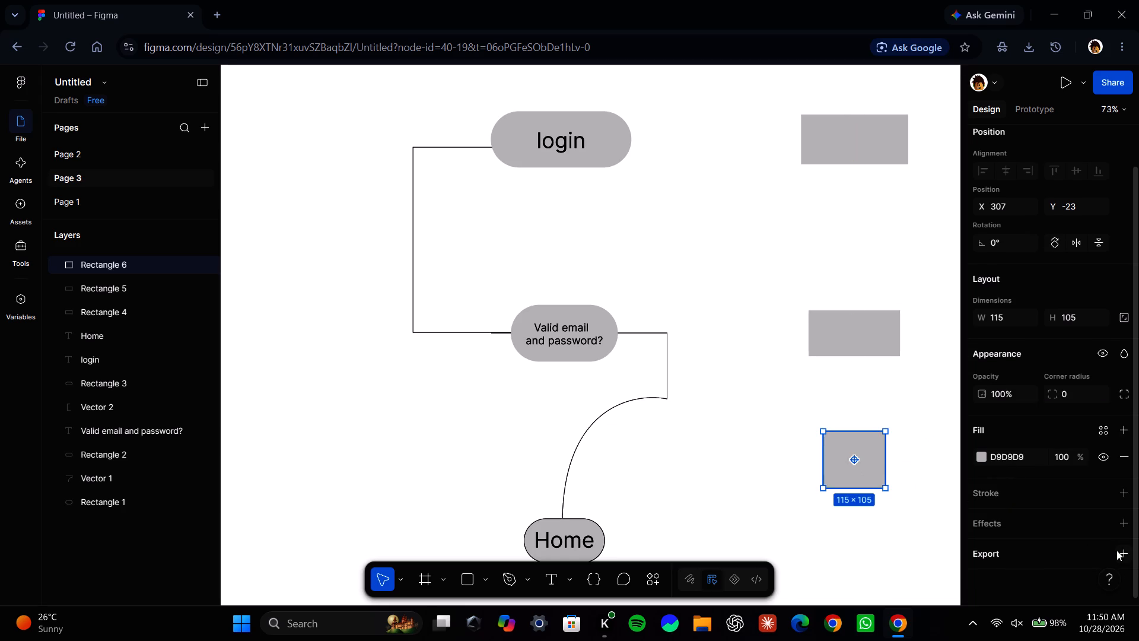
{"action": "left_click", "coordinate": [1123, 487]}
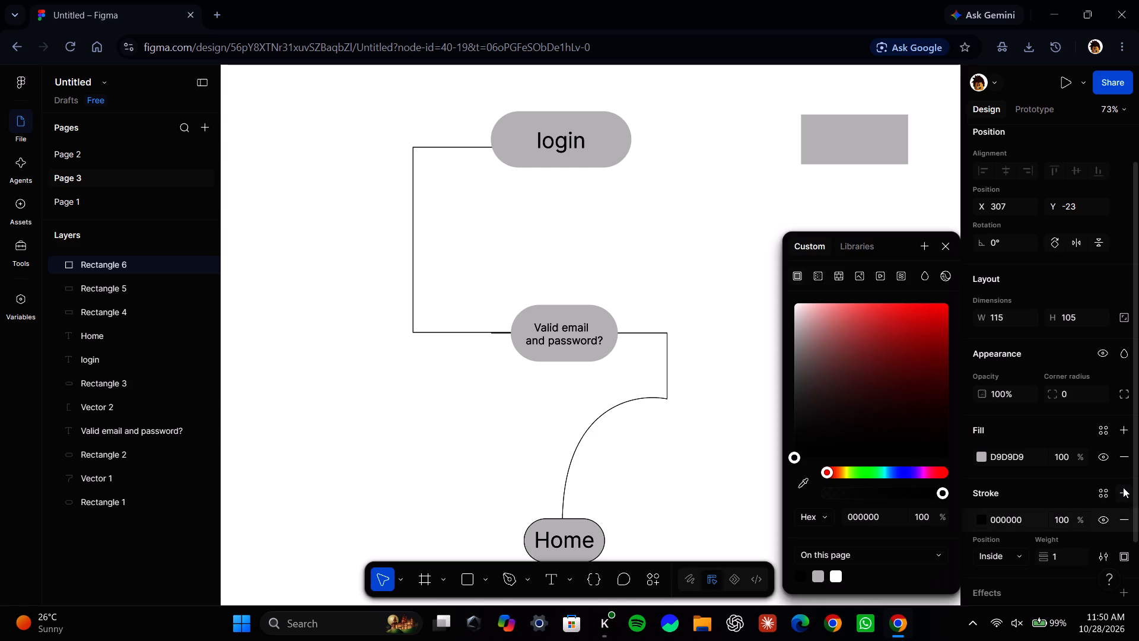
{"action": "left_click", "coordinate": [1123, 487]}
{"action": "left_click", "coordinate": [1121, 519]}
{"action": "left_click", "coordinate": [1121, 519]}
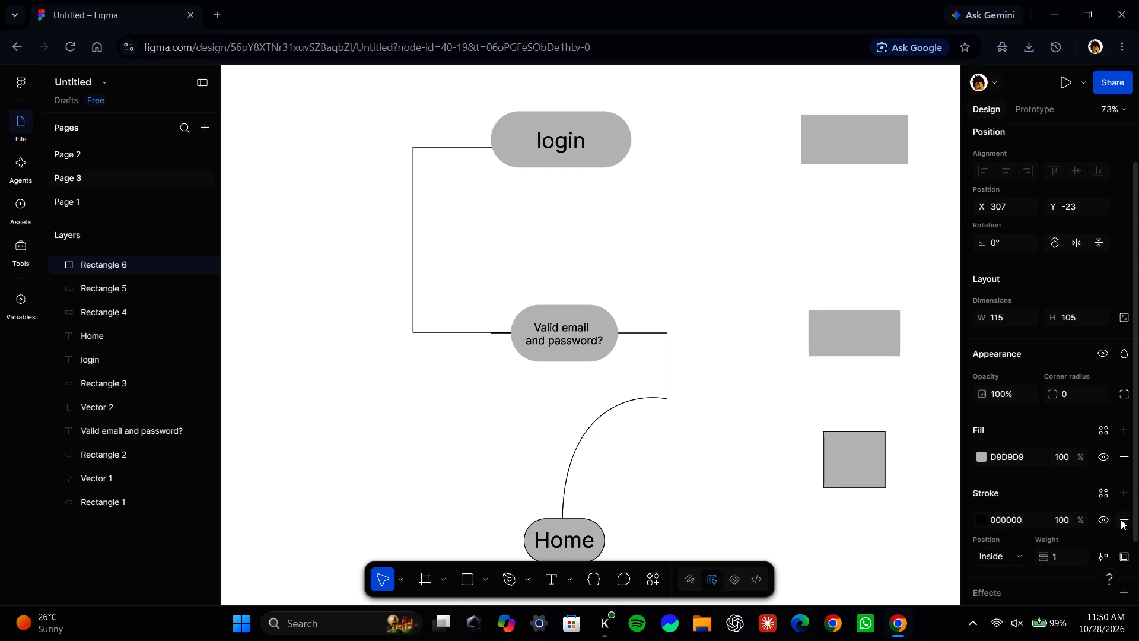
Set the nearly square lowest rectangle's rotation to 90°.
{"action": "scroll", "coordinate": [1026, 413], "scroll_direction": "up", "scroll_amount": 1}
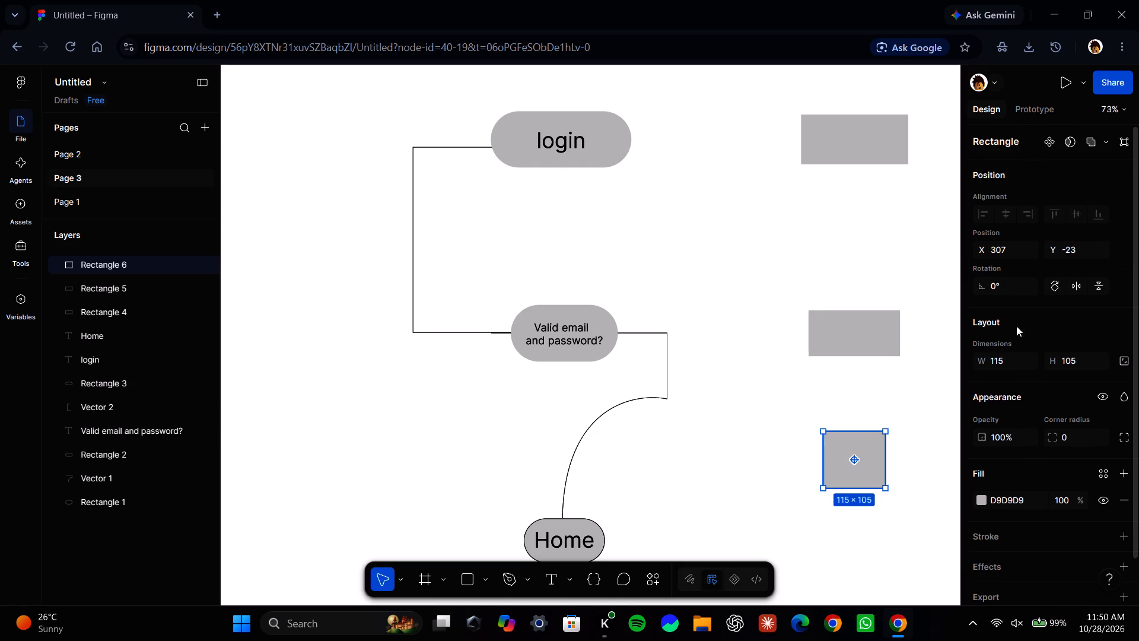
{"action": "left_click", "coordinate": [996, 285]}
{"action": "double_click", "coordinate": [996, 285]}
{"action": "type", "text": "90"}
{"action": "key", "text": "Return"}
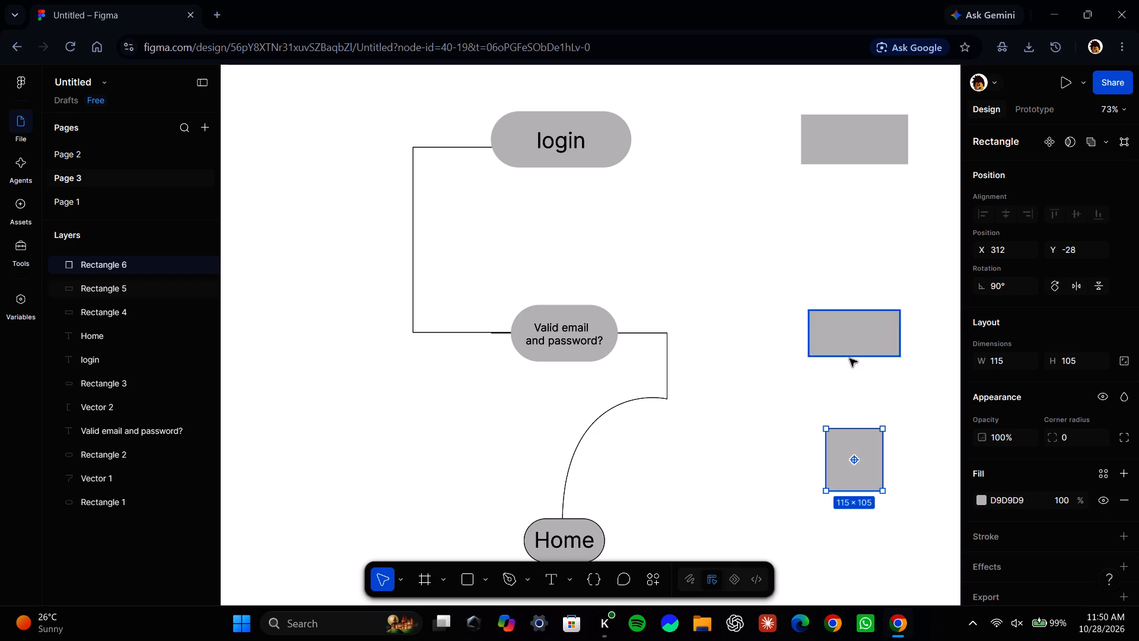
Set the nearly square lowest rectangle's rotation to 45° to make a diamond.
{"action": "left_click", "coordinate": [998, 284]}
{"action": "key", "text": "BackSpace"}
{"action": "key", "text": "4"}
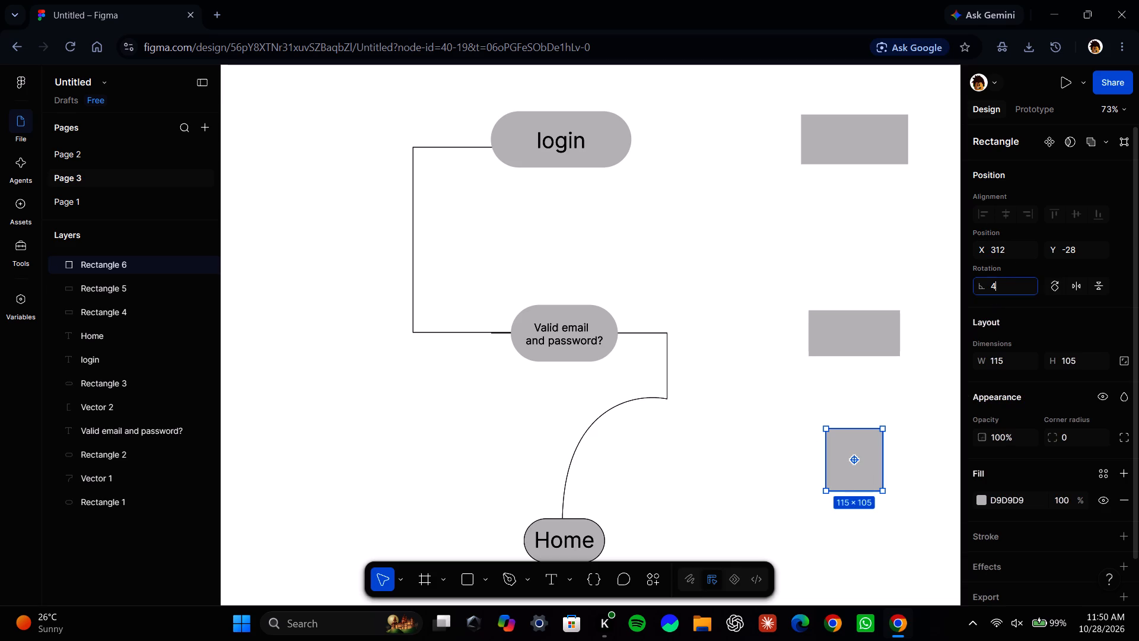
{"action": "key", "text": "5"}
{"action": "key", "text": "Return"}
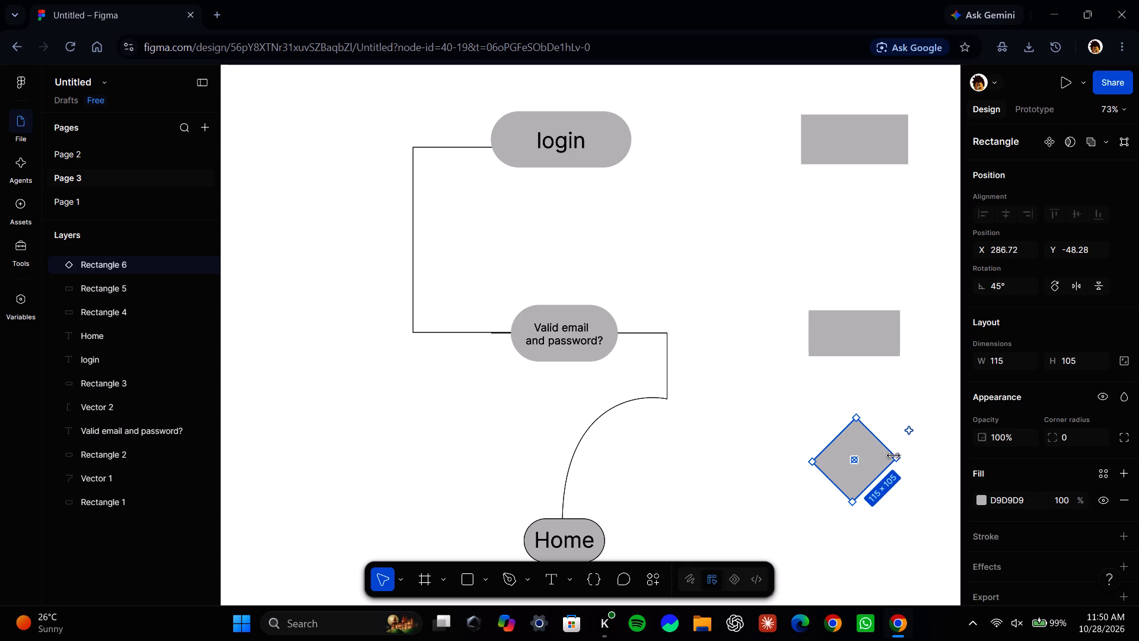
Resize the diamond to about 107 × 105 so its sides are nearly equal.
{"action": "left_click_drag", "start_coordinate": [877, 433], "coordinate": [868, 440]}
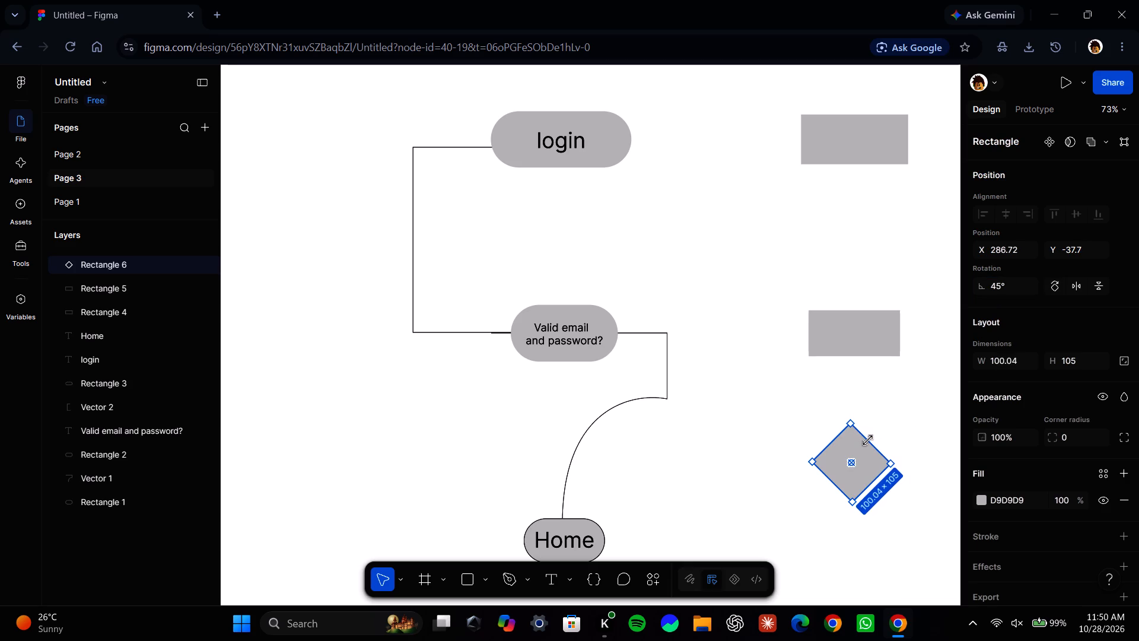
{"action": "left_click_drag", "start_coordinate": [868, 440], "coordinate": [868, 441]}
{"action": "left_click", "coordinate": [867, 442]}
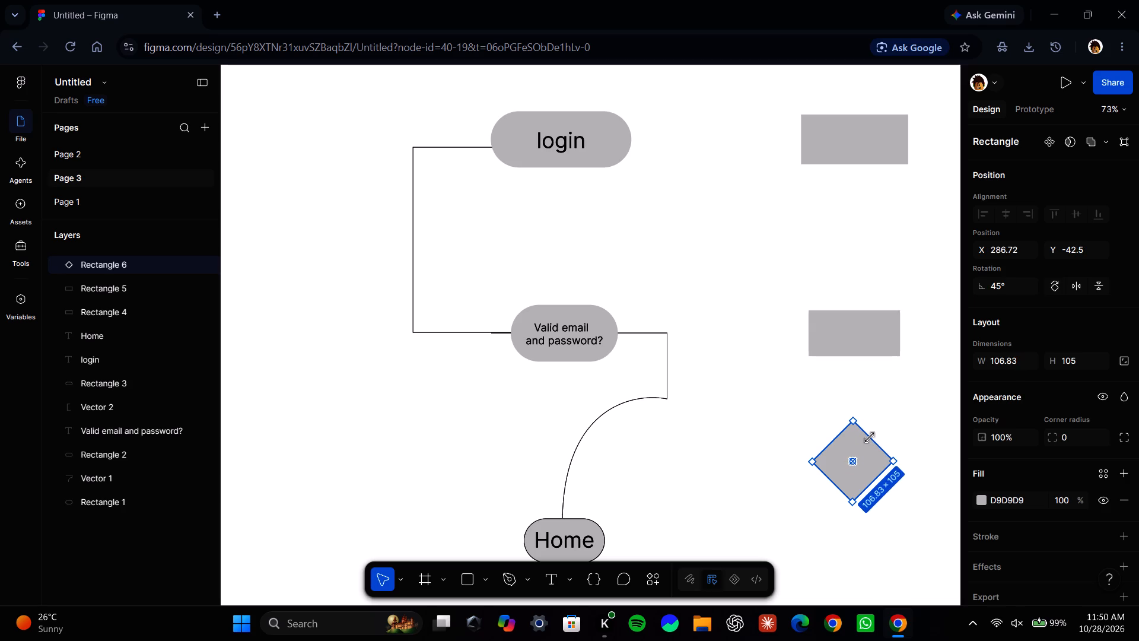
{"action": "left_click_drag", "start_coordinate": [909, 535], "coordinate": [864, 462]}
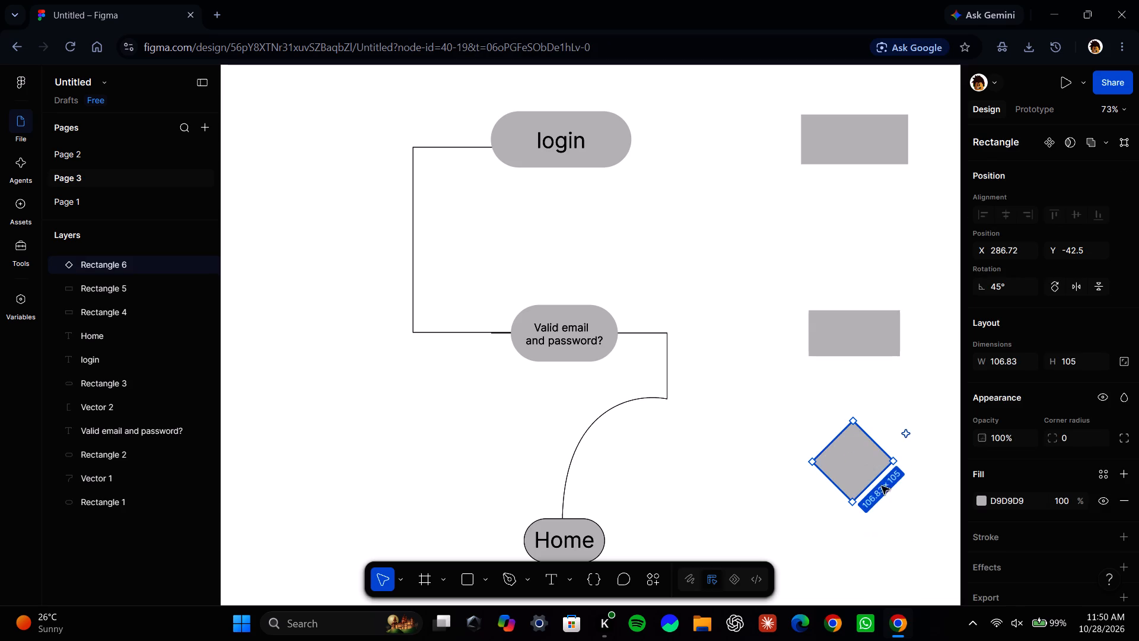
{"action": "left_click_drag", "start_coordinate": [905, 516], "coordinate": [858, 464]}
{"action": "left_click", "coordinate": [806, 520]}
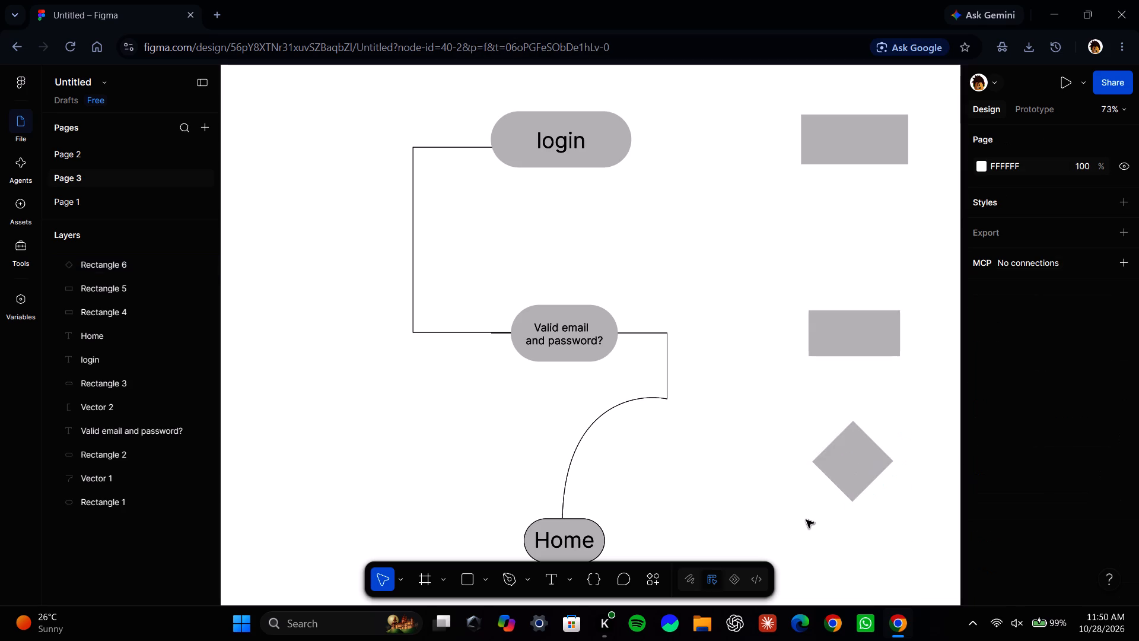
Move the diamond slightly down, keeping it centred beneath the two rectangles.
{"action": "left_click_drag", "start_coordinate": [854, 482], "coordinate": [857, 494]}
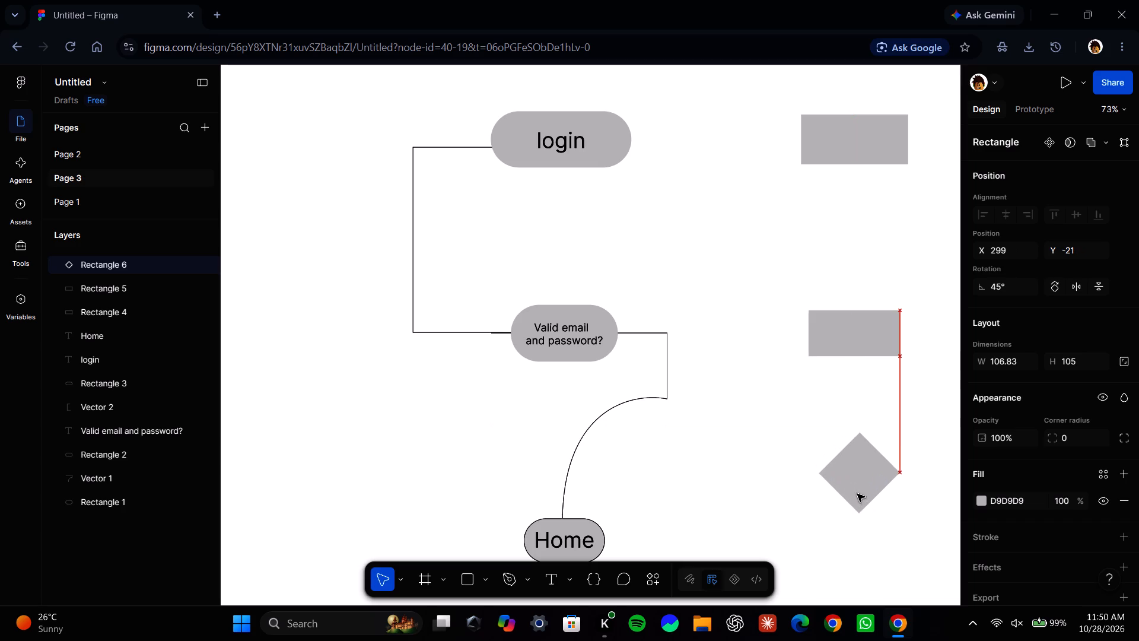
{"action": "left_click_drag", "start_coordinate": [857, 494], "coordinate": [855, 494]}
{"action": "left_click", "coordinate": [893, 553]}
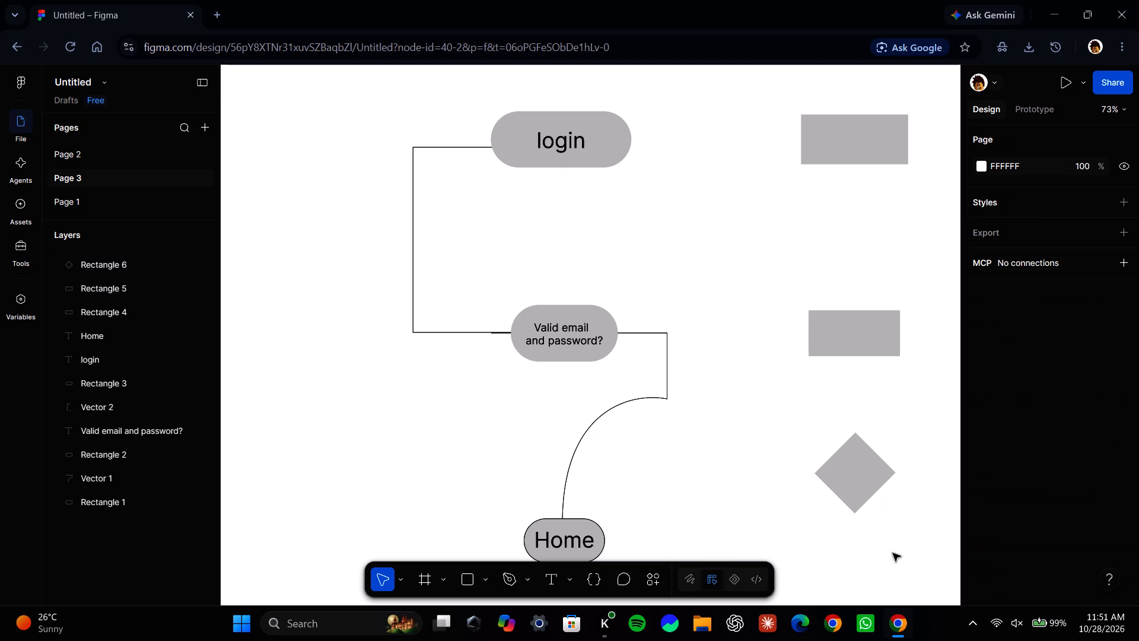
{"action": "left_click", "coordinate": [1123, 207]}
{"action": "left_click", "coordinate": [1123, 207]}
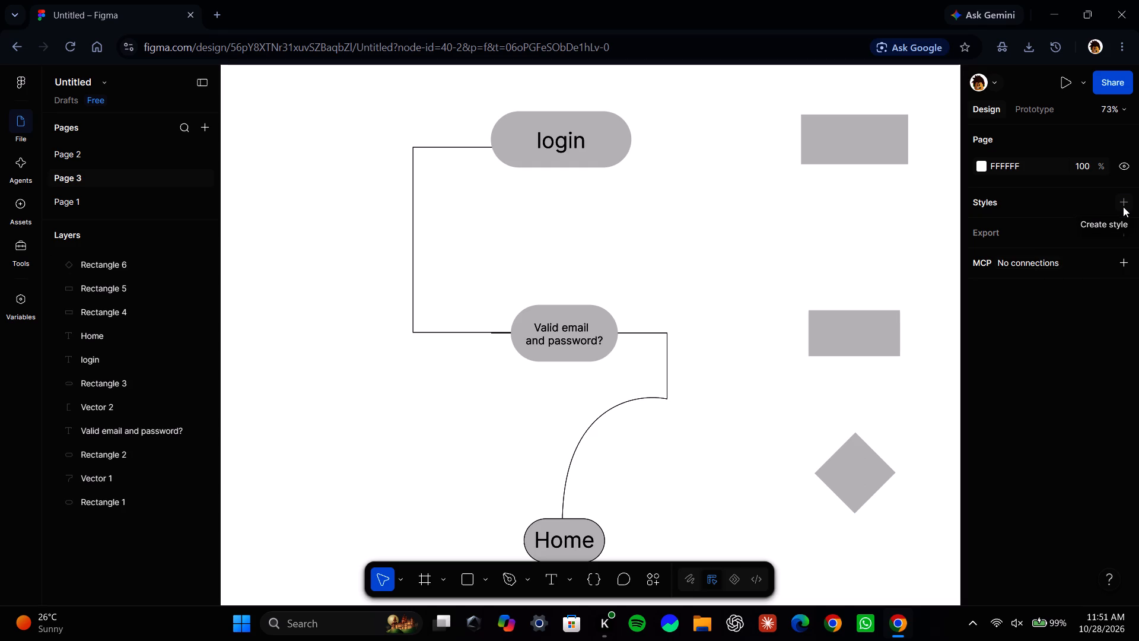
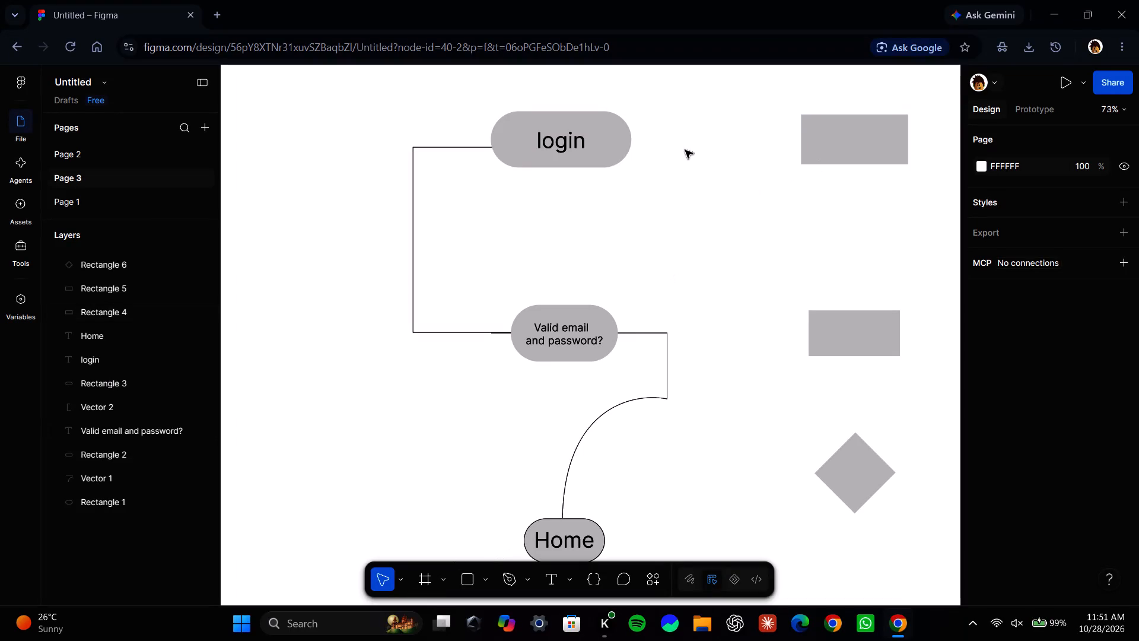
Draw a straight horizontal connector about 310.5 long from the login shape to the upper rectangle with the Pen tool.
{"action": "left_click", "coordinate": [506, 576]}
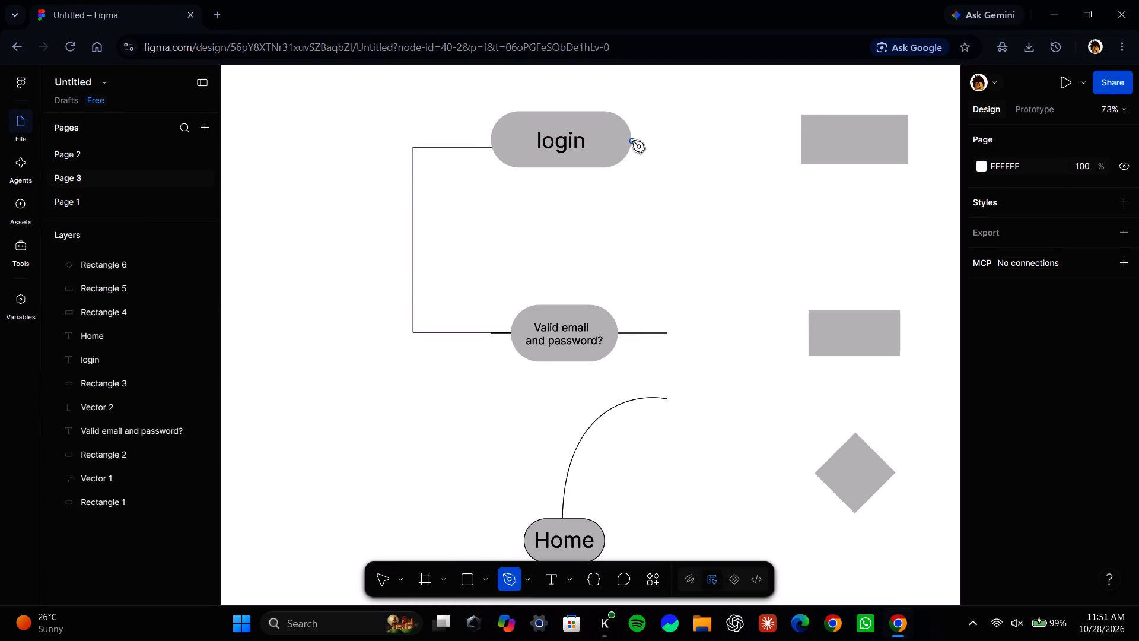
{"action": "left_click", "coordinate": [632, 141]}
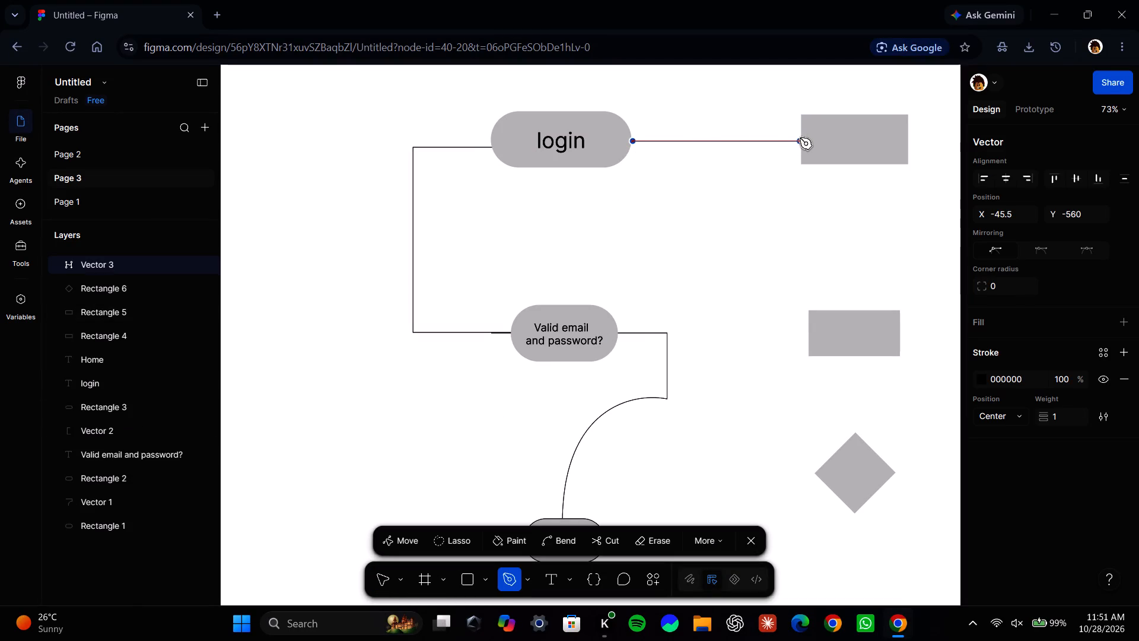
{"action": "left_click", "coordinate": [800, 138]}
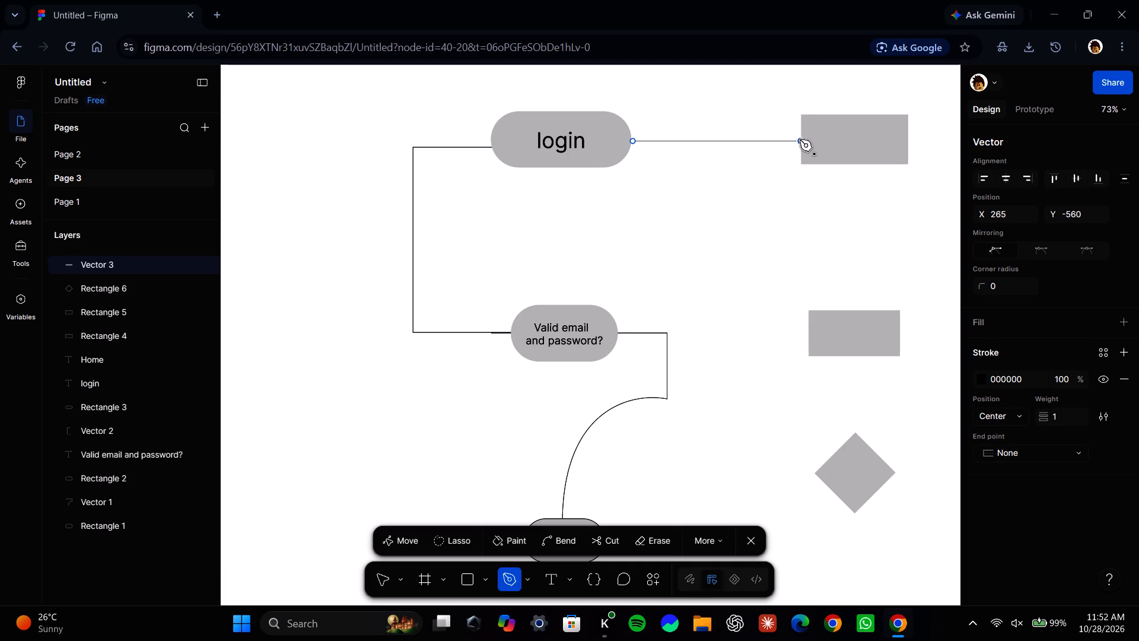
{"action": "left_click", "coordinate": [380, 578]}
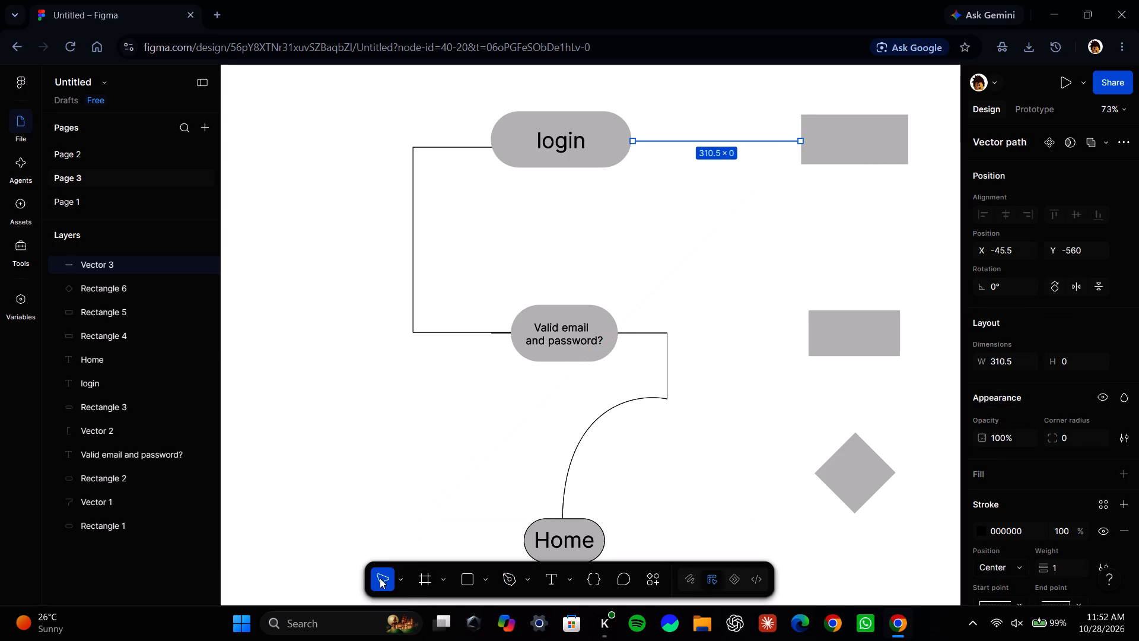
Draw a straight vertical connector about 267.5 long from the upper rectangle down to the lower rectangle.
{"action": "left_click", "coordinate": [505, 576]}
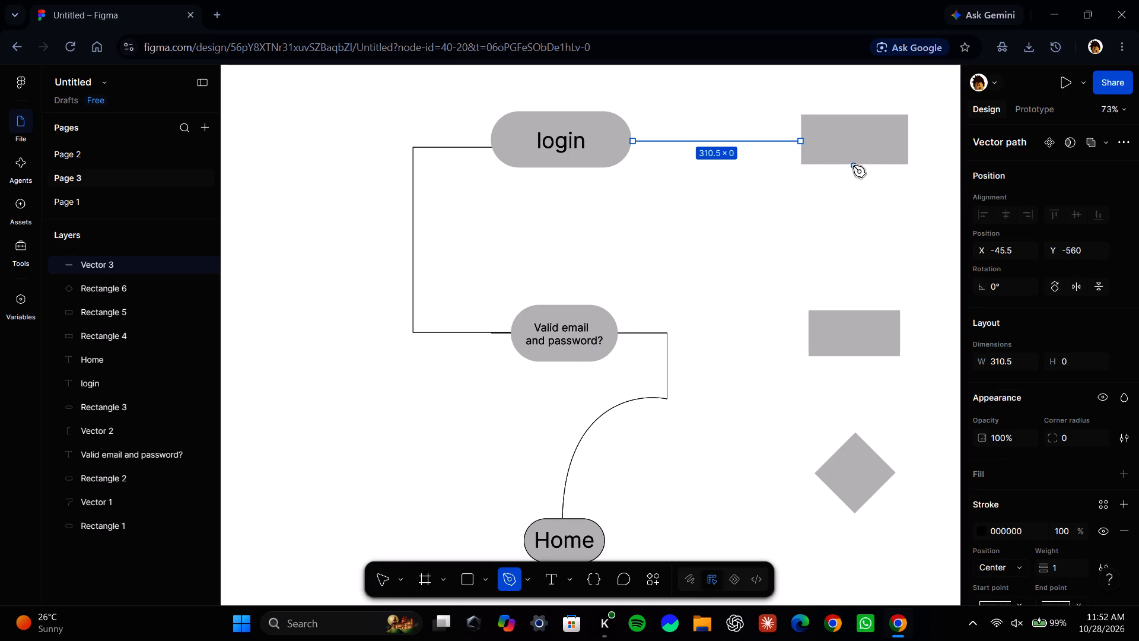
{"action": "left_click", "coordinate": [857, 165]}
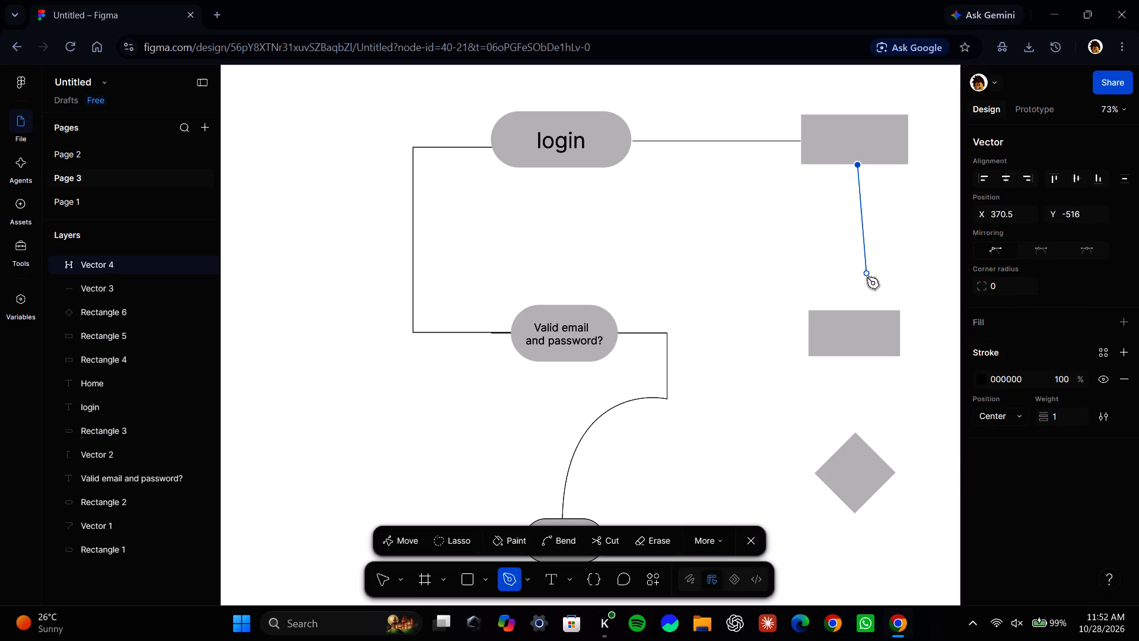
{"action": "left_click", "coordinate": [854, 309]}
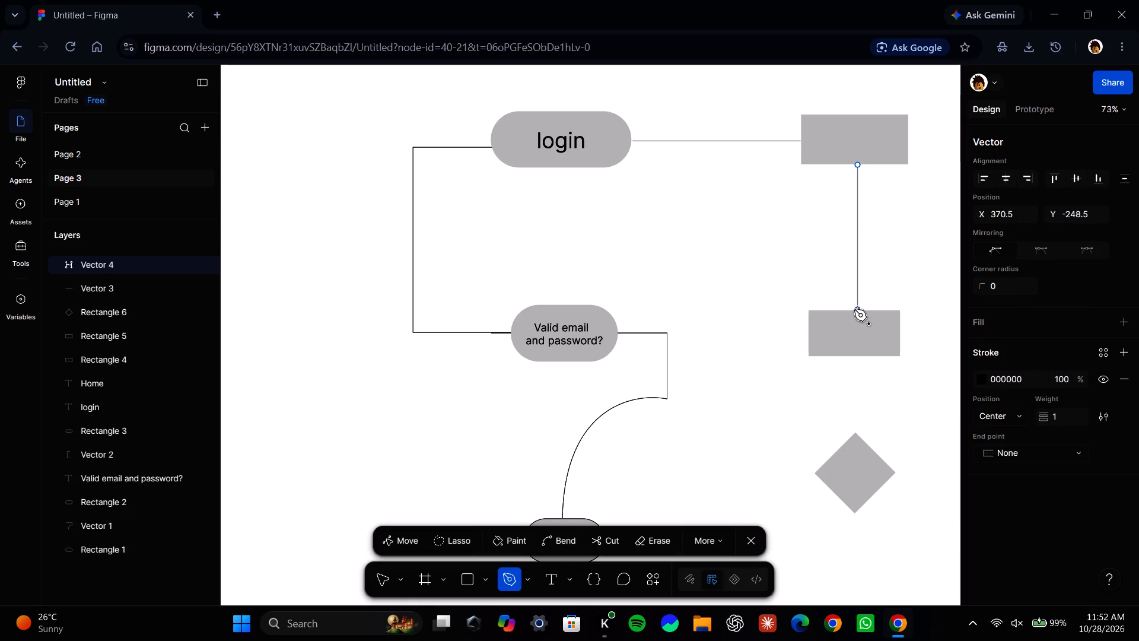
{"action": "left_click", "coordinate": [378, 572]}
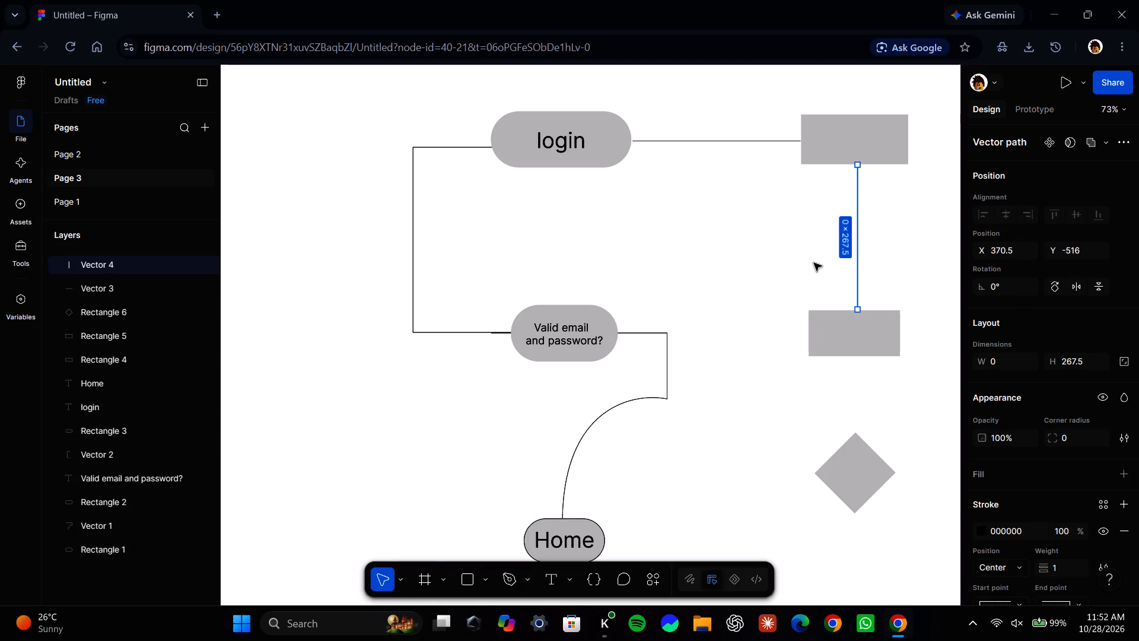
Draw a straight vertical connector about 141.5 long between the diamond's top corner and the lower rectangle's bottom edge.
{"action": "left_click", "coordinate": [505, 577]}
{"action": "left_click", "coordinate": [855, 434]}
{"action": "left_click_drag", "start_coordinate": [855, 434], "coordinate": [850, 394]}
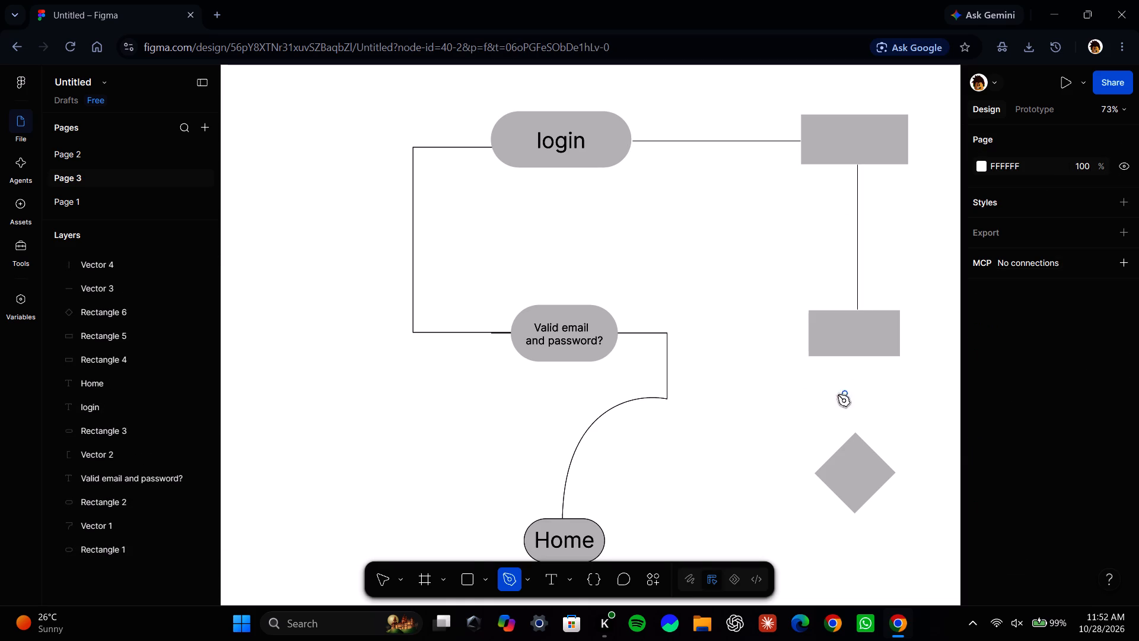
{"action": "left_click", "coordinate": [856, 433]}
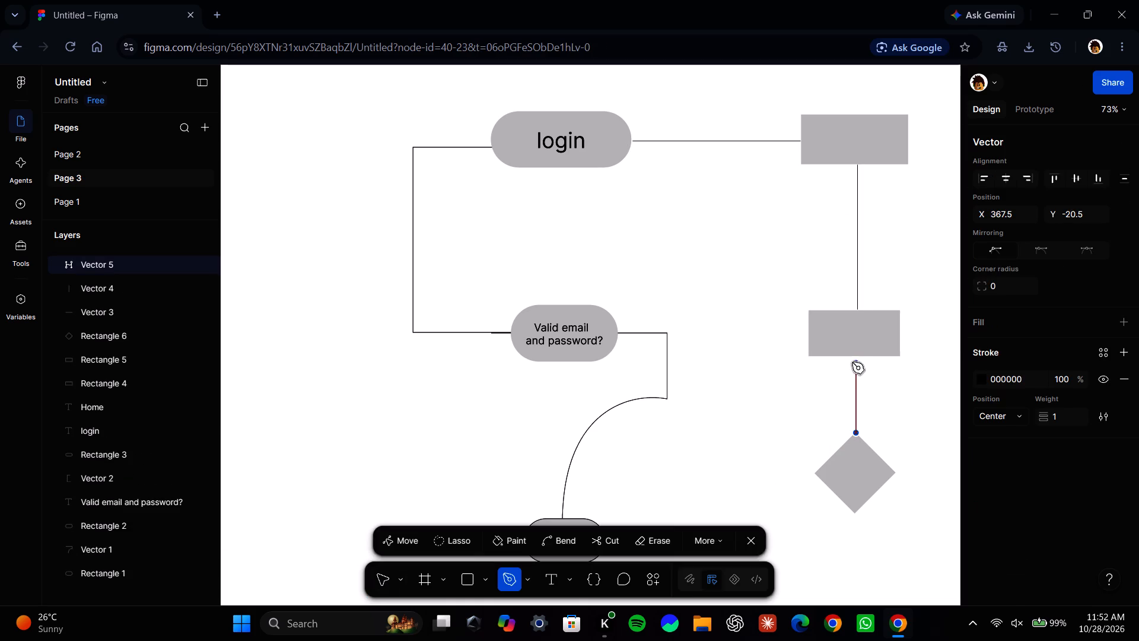
{"action": "left_click", "coordinate": [855, 356]}
{"action": "key", "text": "Return"}
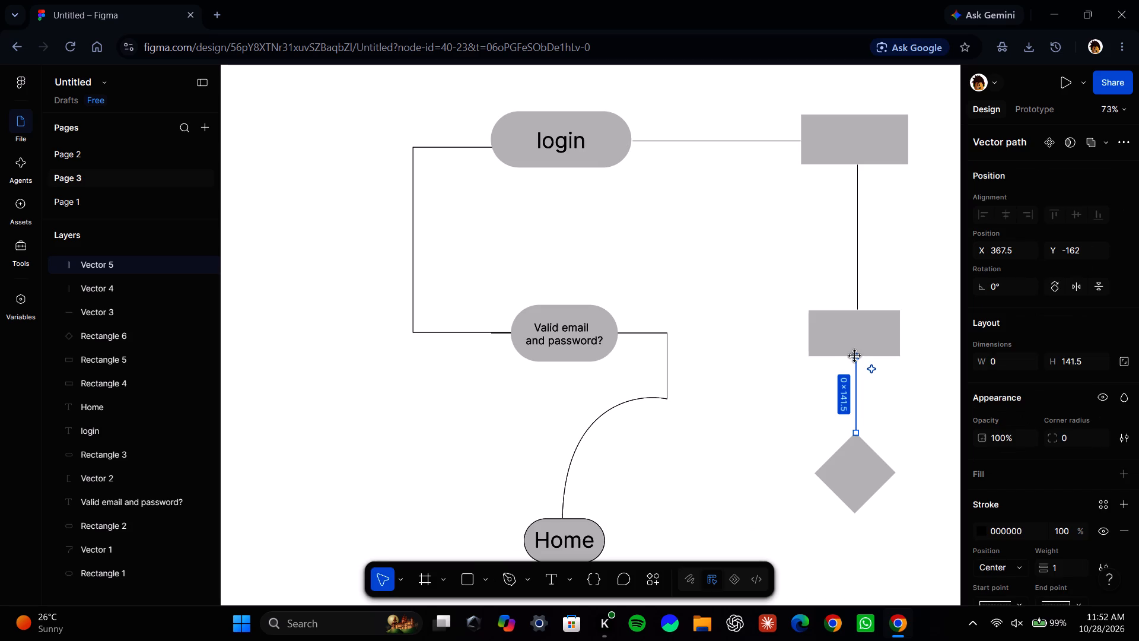
{"action": "left_click", "coordinate": [709, 385]}
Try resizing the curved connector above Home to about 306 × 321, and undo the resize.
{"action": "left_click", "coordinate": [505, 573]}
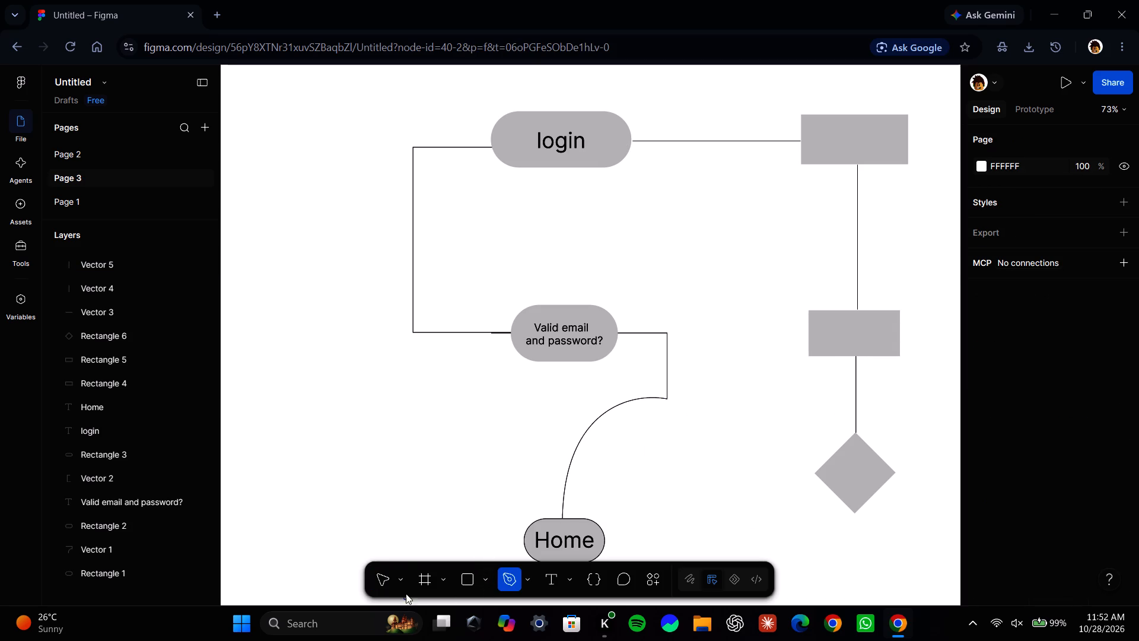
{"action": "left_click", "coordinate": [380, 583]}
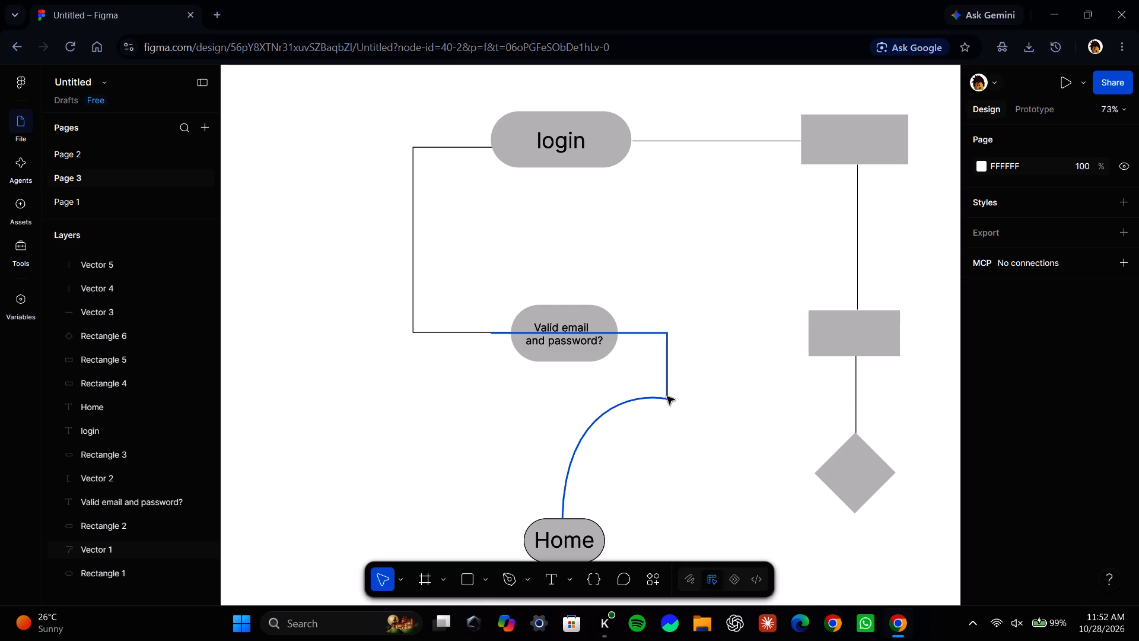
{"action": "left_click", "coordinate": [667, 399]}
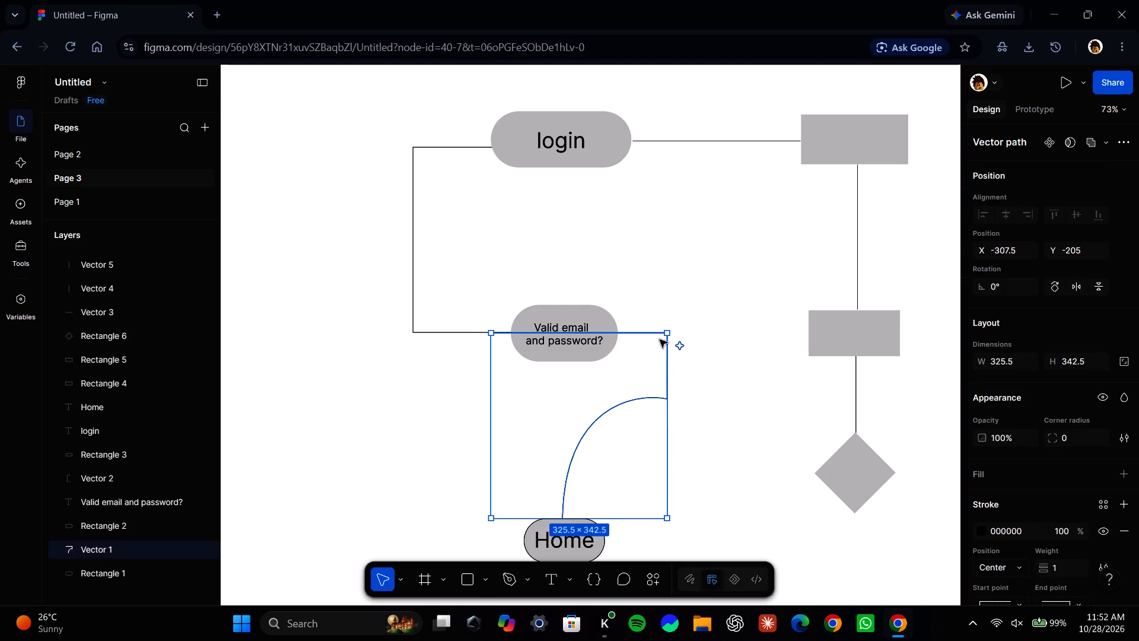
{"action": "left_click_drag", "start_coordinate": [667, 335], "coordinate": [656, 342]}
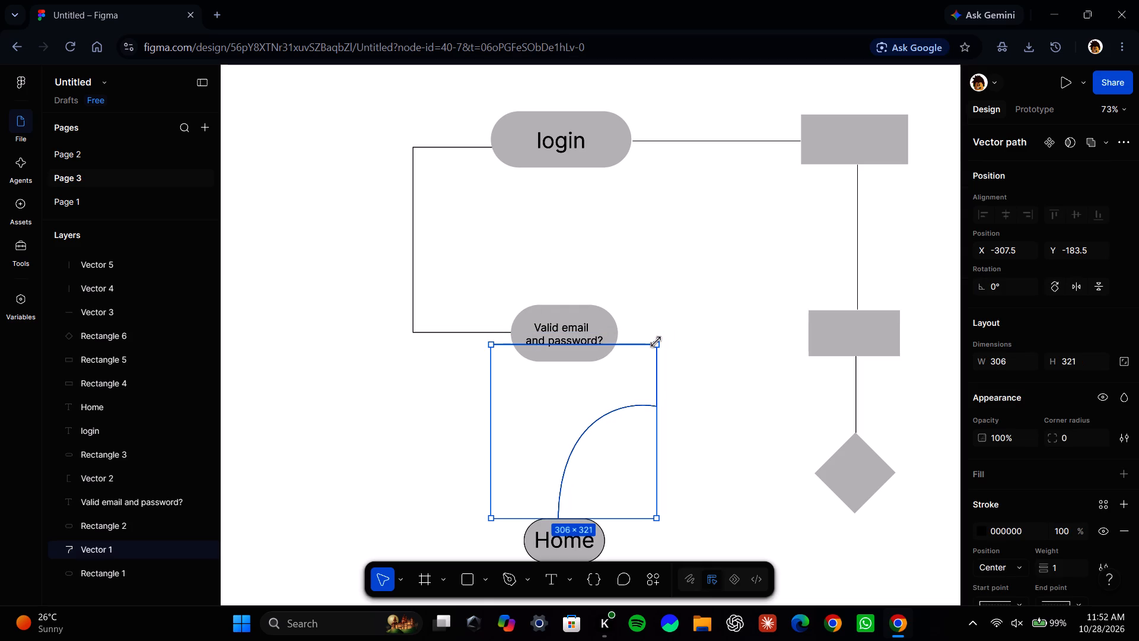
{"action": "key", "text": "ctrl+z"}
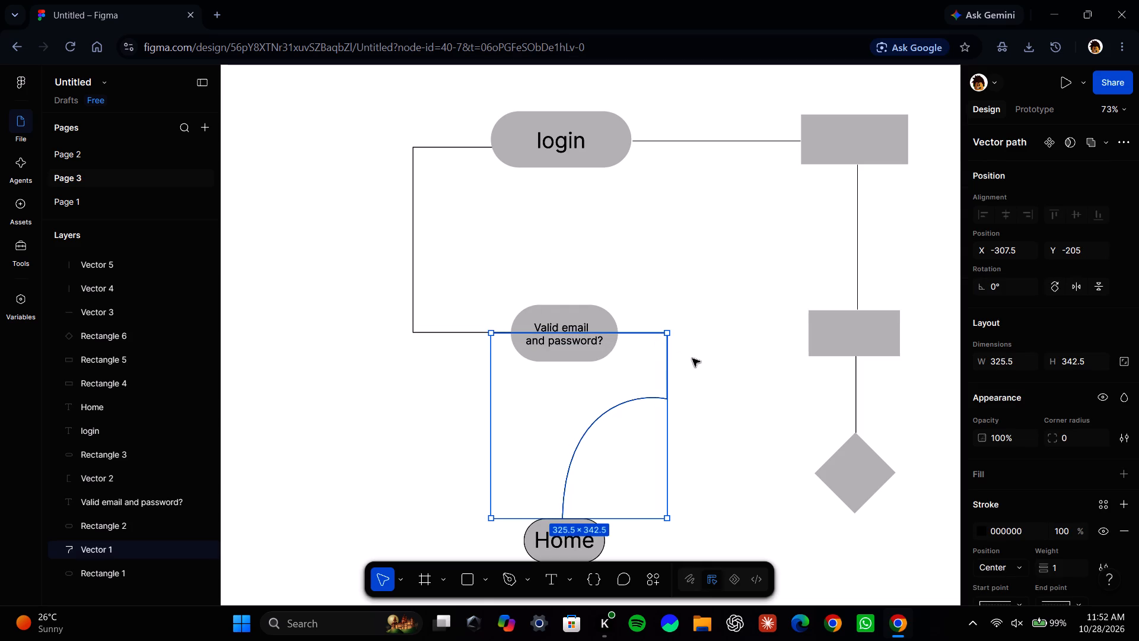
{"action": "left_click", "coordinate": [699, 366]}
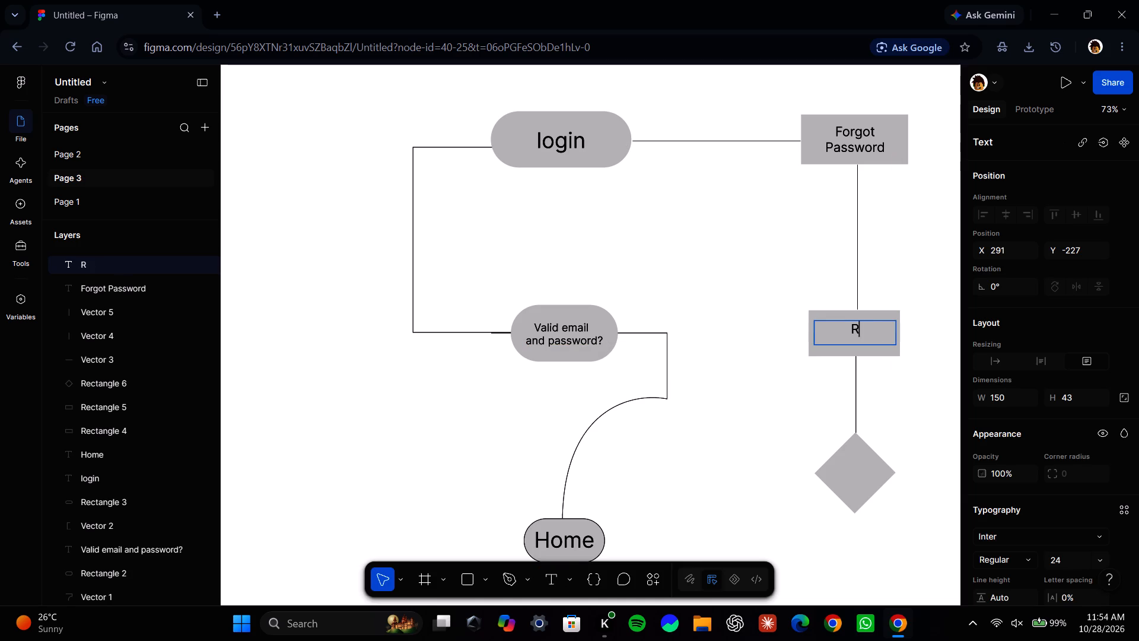
Complete the label in the lower rectangle as "Recover Password" and centre it within the shape.
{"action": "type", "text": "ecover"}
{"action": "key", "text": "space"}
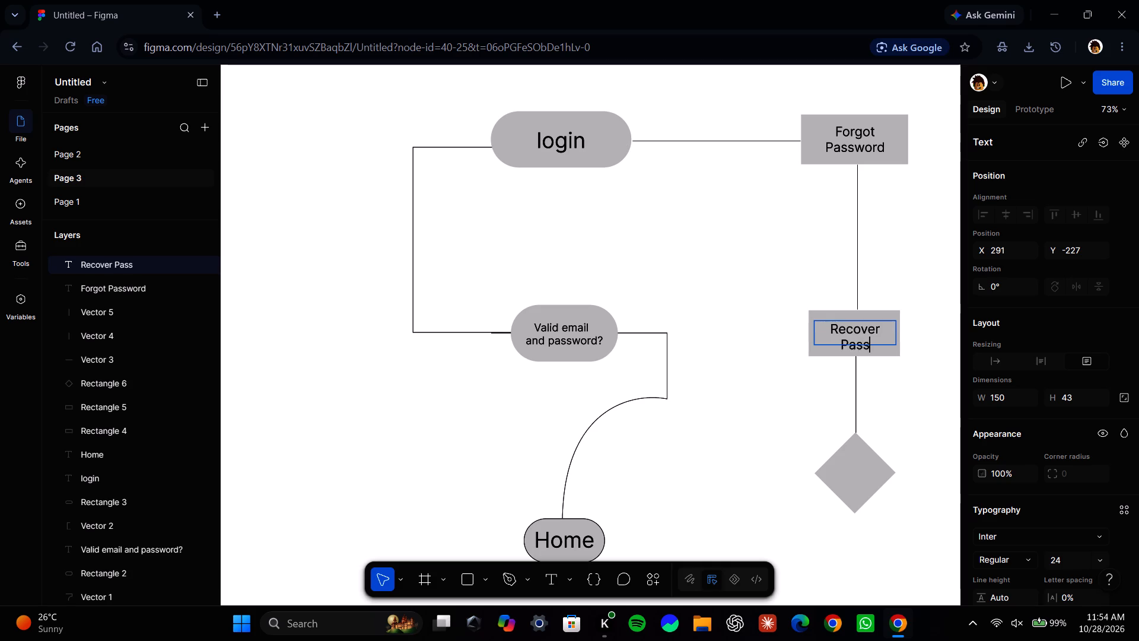
{"action": "left_click", "coordinate": [909, 373]}
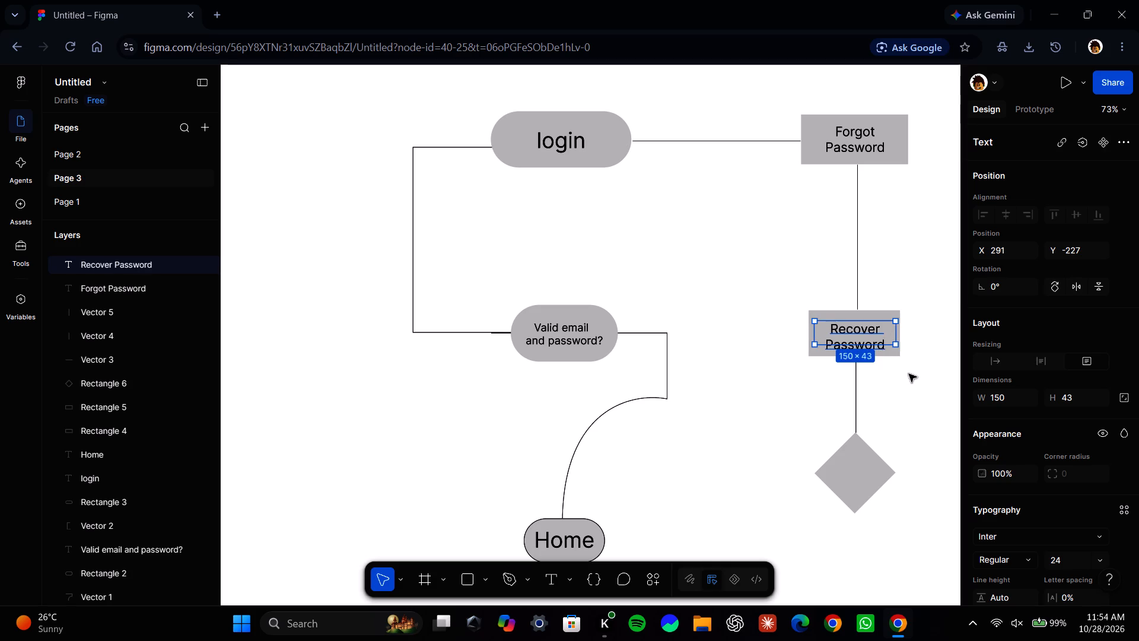
{"action": "left_click", "coordinate": [896, 367]}
{"action": "left_click", "coordinate": [857, 339]}
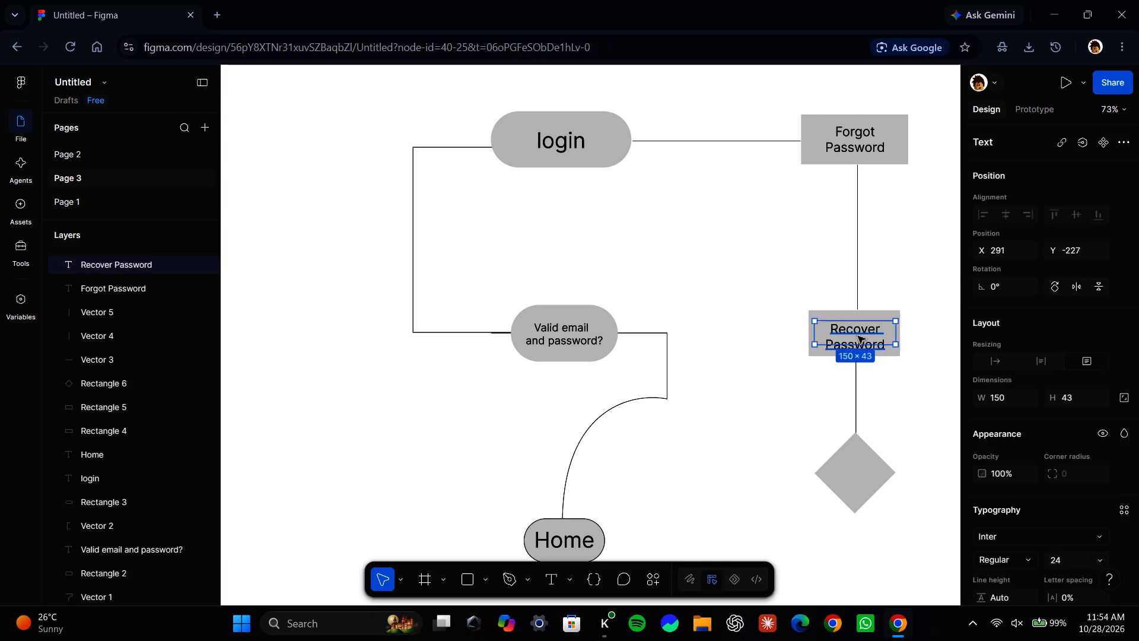
{"action": "left_click", "coordinate": [894, 392]}
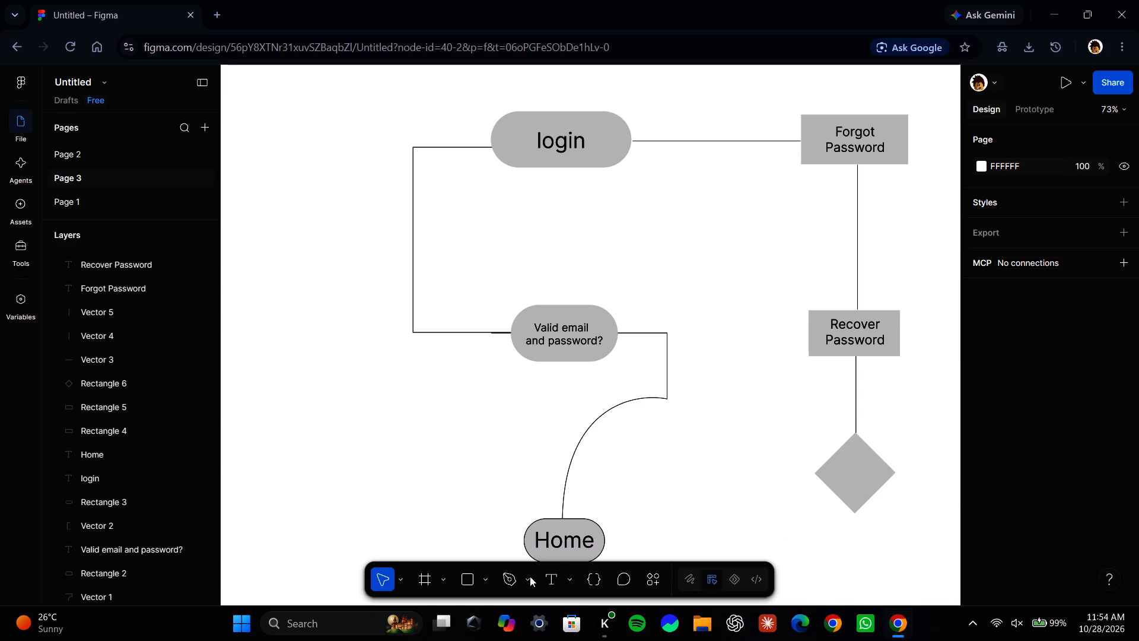
Add a text box about 80 × 66 inside the diamond, reading "Valid Email".
{"action": "left_click", "coordinate": [550, 580]}
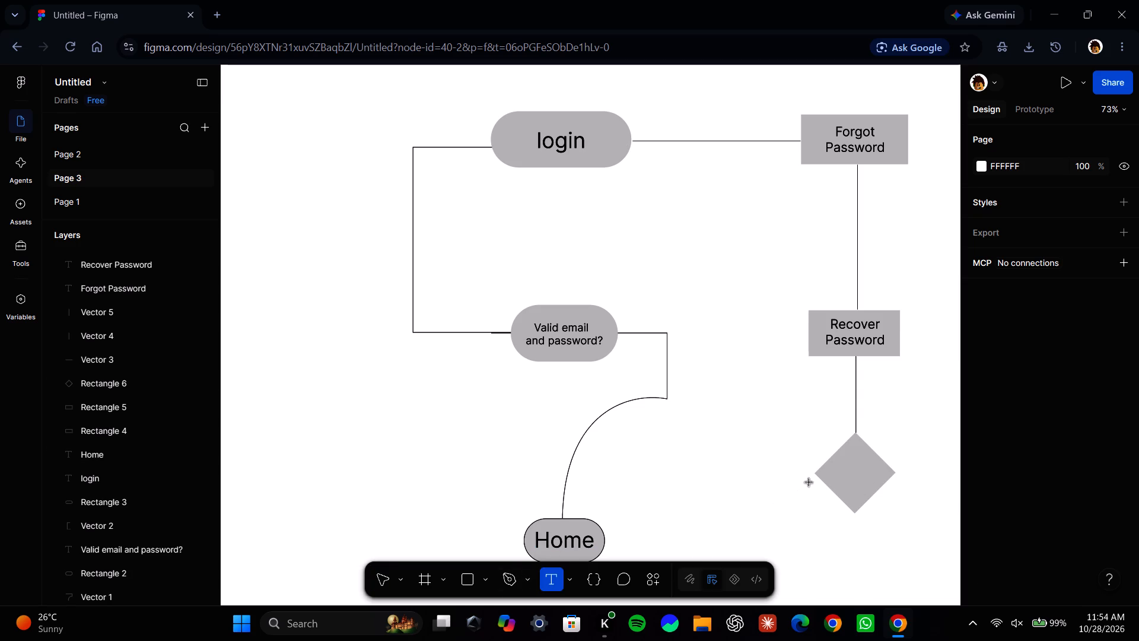
{"action": "left_click_drag", "start_coordinate": [835, 455], "coordinate": [864, 466]}
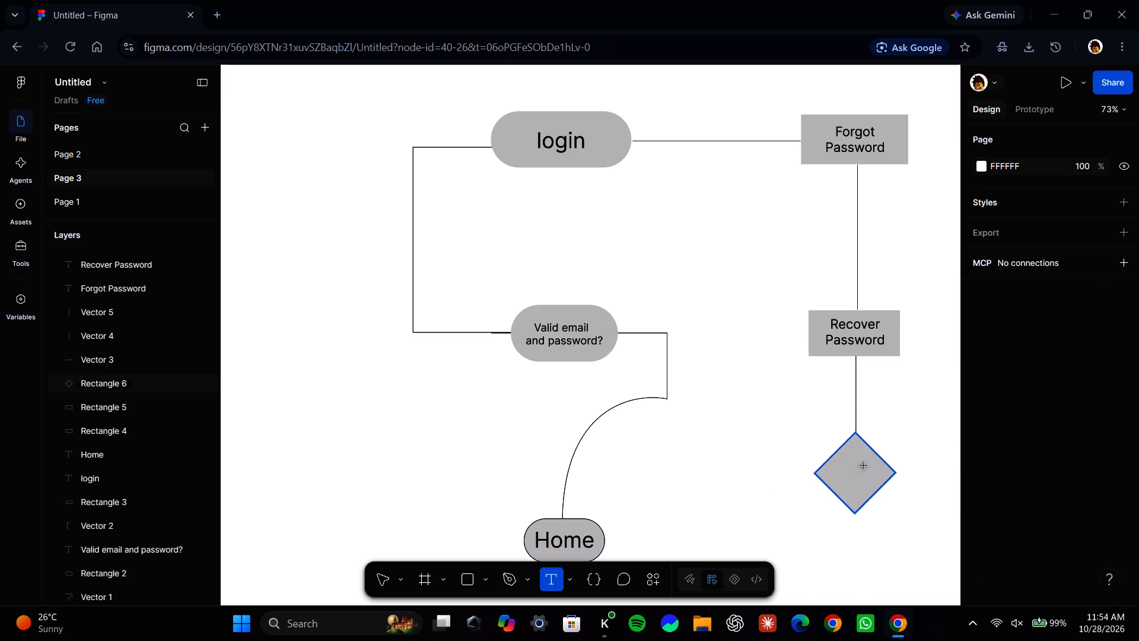
{"action": "left_click_drag", "start_coordinate": [864, 466], "coordinate": [878, 491]}
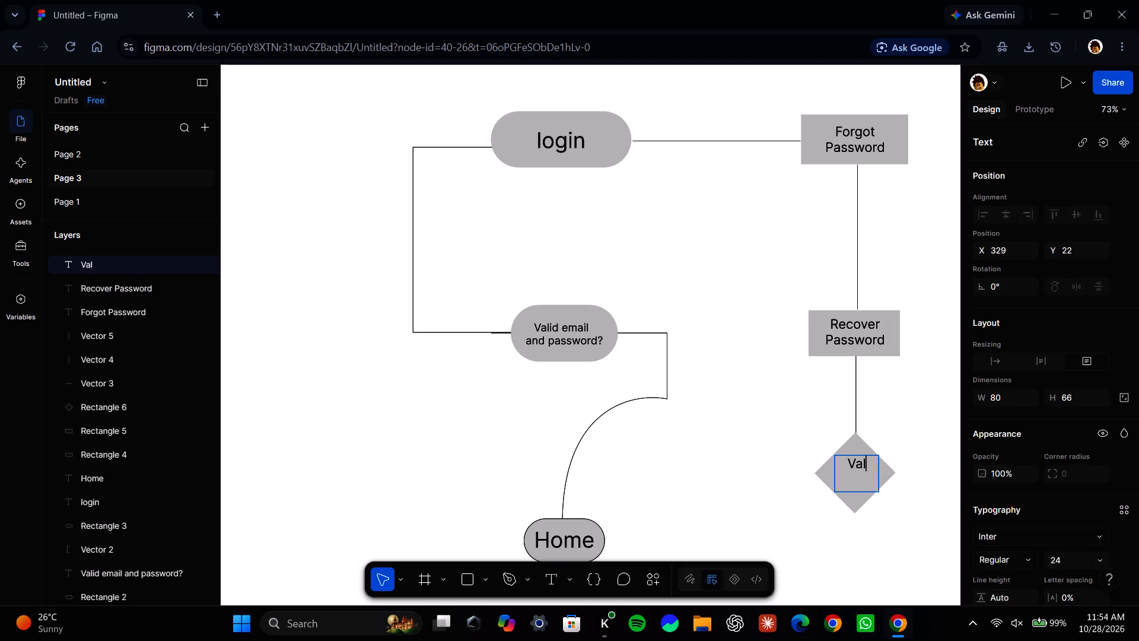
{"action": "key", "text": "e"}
{"action": "key", "text": "Return"}
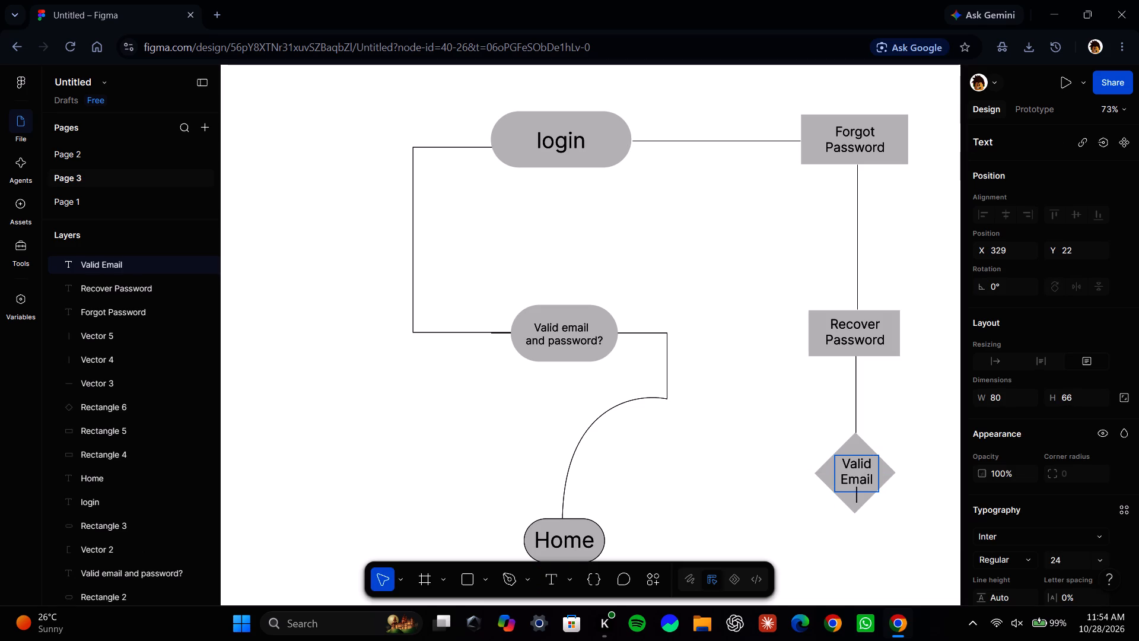
{"action": "key", "text": "BackSpace"}
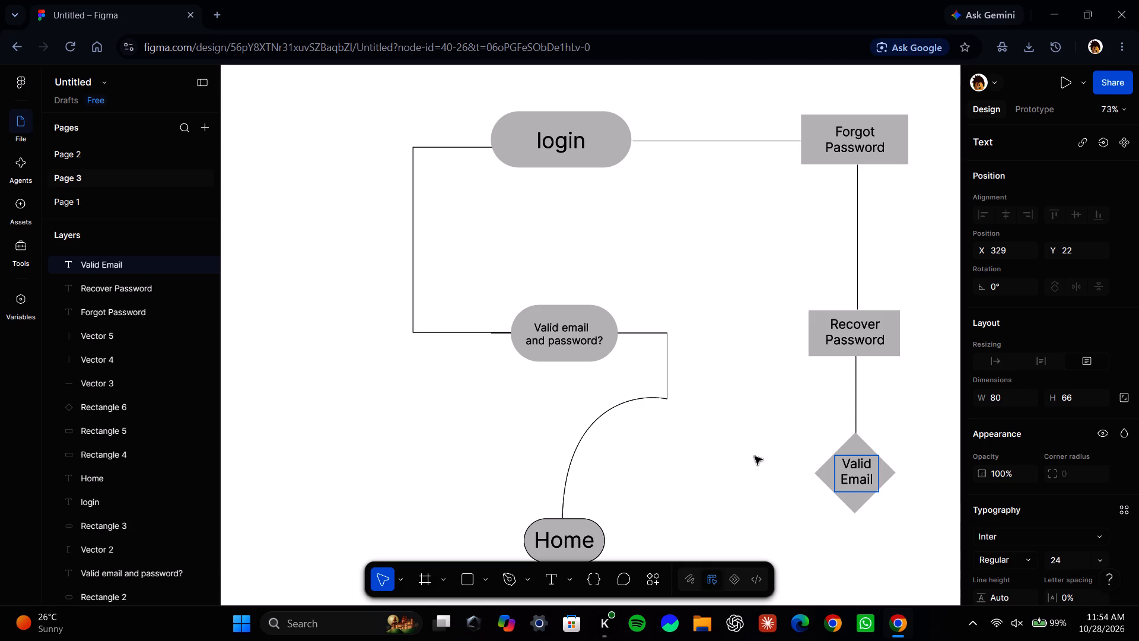
{"action": "left_click", "coordinate": [755, 456]}
{"action": "left_click", "coordinate": [755, 454]}
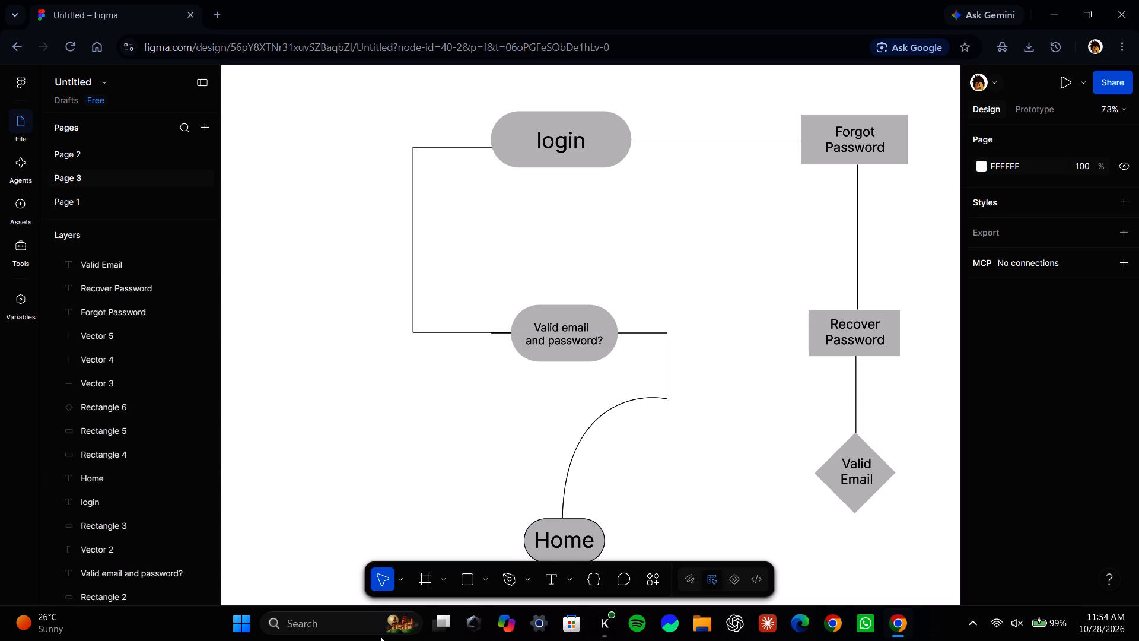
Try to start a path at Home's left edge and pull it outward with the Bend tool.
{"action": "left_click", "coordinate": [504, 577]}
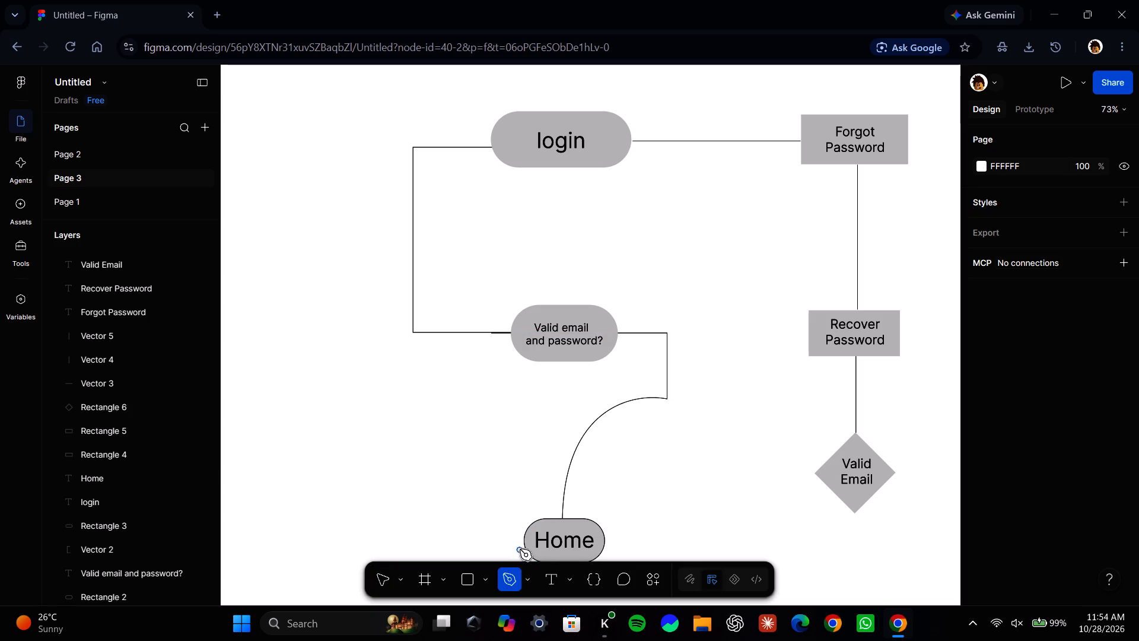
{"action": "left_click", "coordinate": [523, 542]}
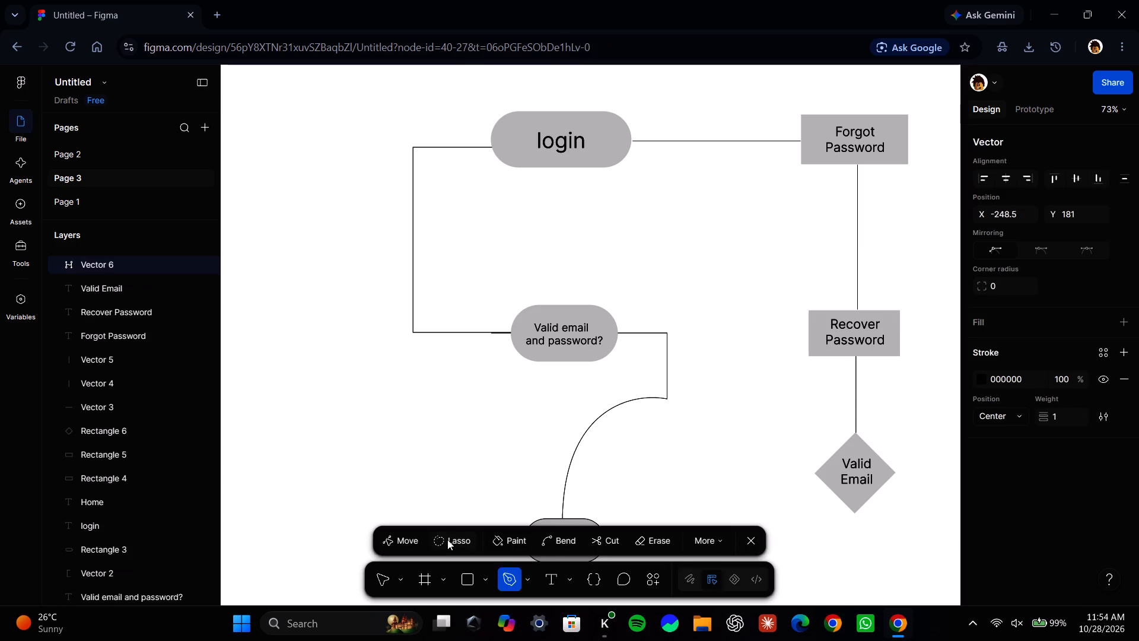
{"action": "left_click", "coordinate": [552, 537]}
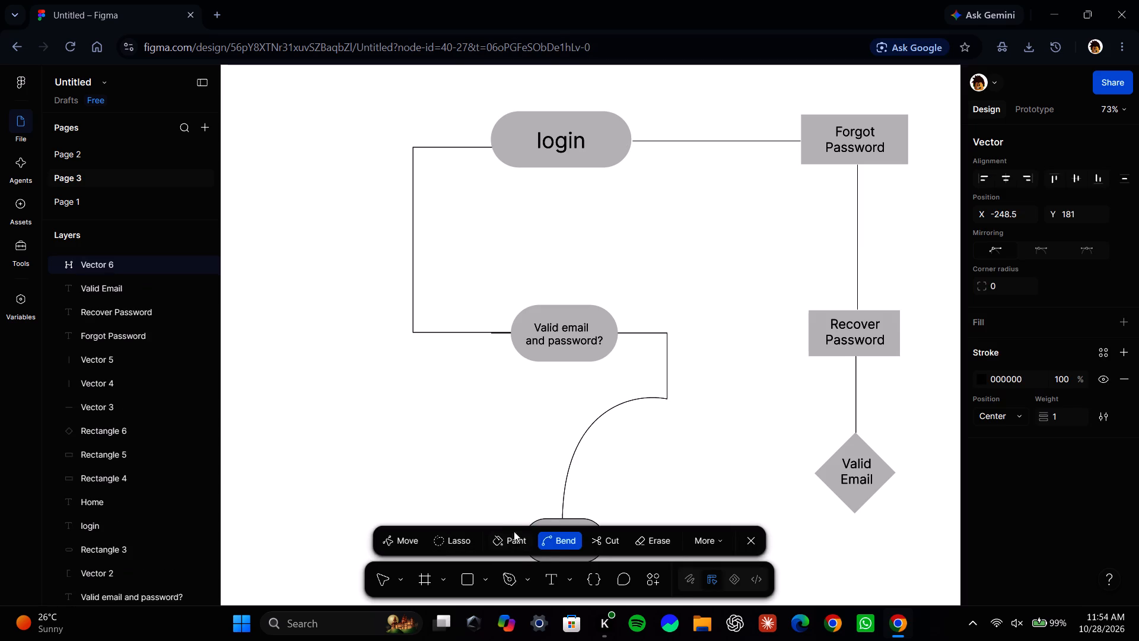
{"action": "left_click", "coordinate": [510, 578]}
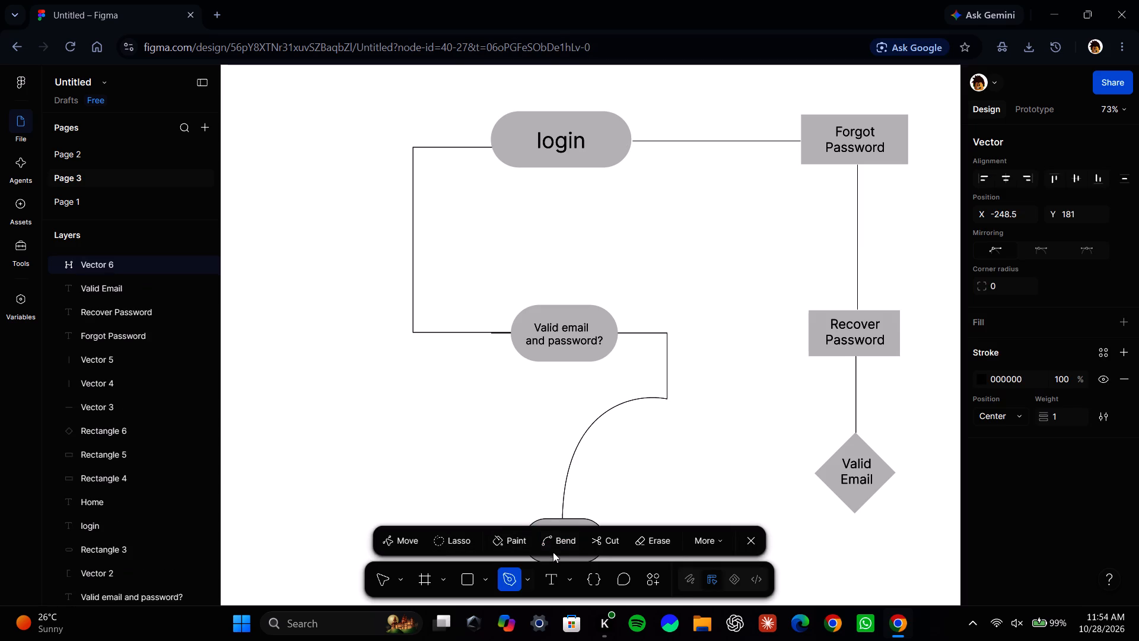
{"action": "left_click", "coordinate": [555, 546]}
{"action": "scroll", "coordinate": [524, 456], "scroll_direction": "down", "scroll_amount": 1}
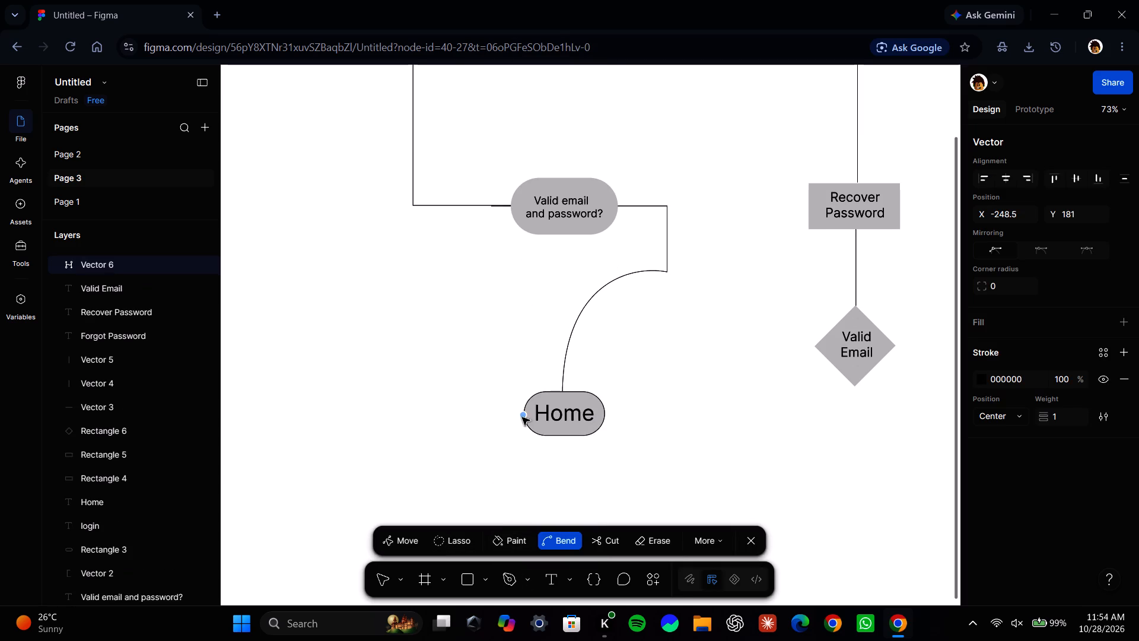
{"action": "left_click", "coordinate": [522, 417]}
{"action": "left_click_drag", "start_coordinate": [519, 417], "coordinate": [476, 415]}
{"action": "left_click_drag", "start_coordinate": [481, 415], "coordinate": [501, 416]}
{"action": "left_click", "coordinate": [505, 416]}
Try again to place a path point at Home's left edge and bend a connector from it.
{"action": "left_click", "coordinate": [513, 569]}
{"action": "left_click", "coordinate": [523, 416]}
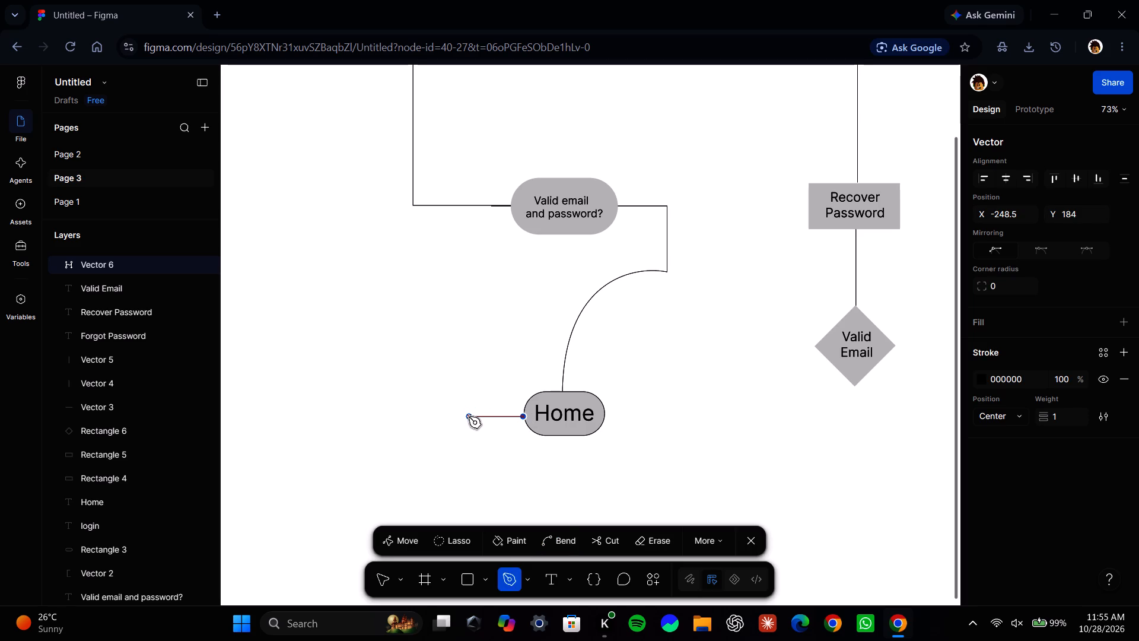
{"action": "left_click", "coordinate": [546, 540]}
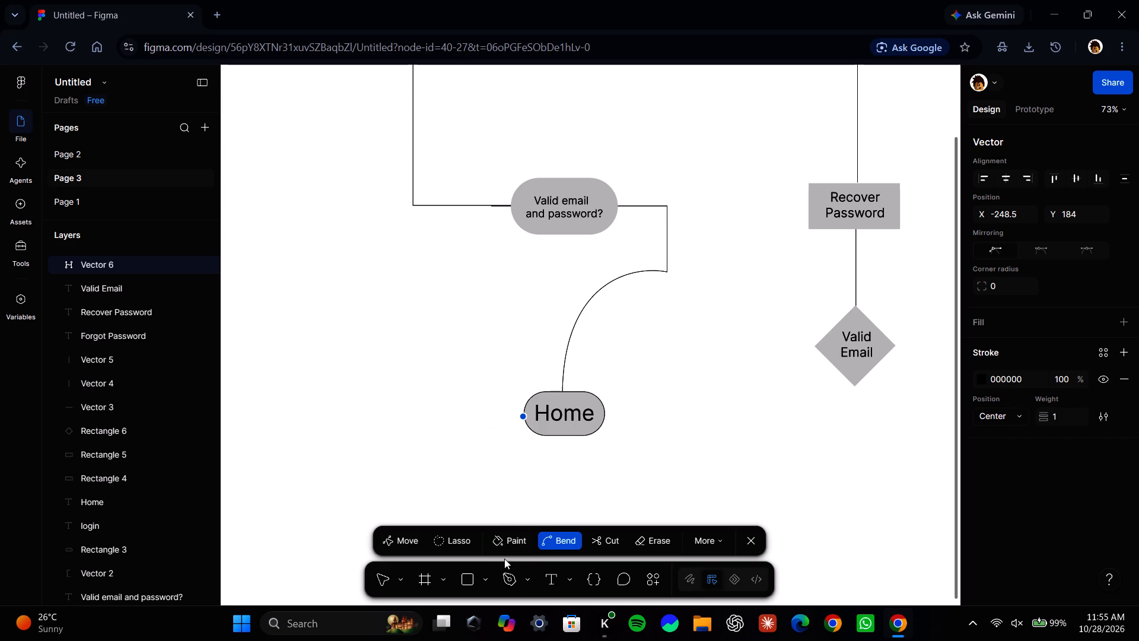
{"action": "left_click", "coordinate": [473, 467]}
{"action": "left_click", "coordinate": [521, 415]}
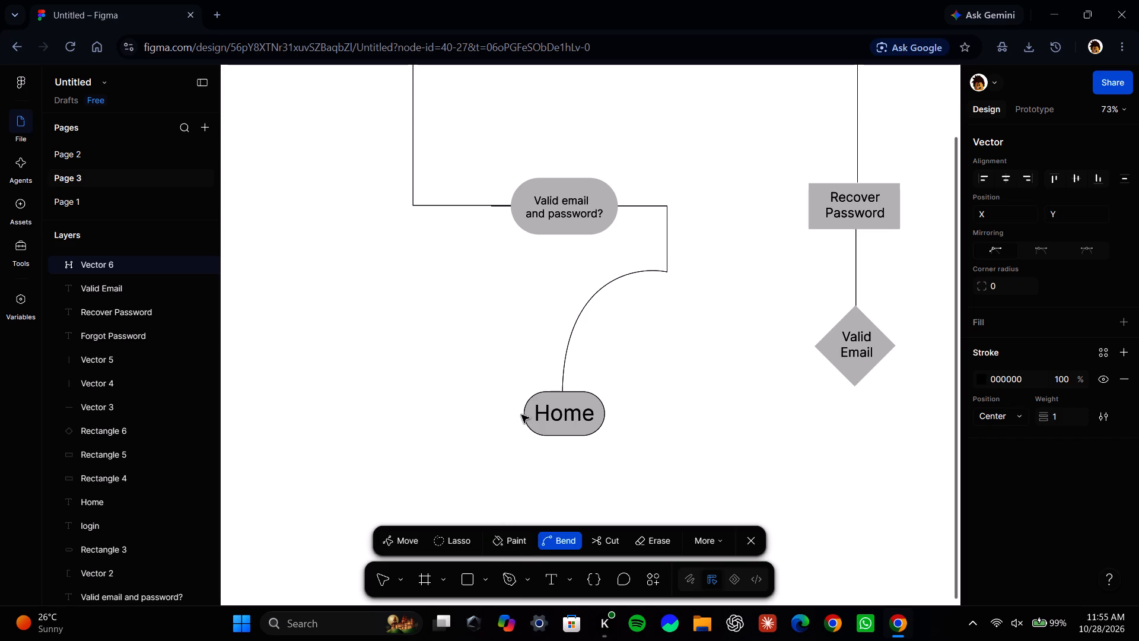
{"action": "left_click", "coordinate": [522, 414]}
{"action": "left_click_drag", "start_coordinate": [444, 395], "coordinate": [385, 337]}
Draw a stepped connector from Home's left edge running left, up and left again, about 356 wide and 110 high overall.
{"action": "left_click", "coordinate": [508, 577]}
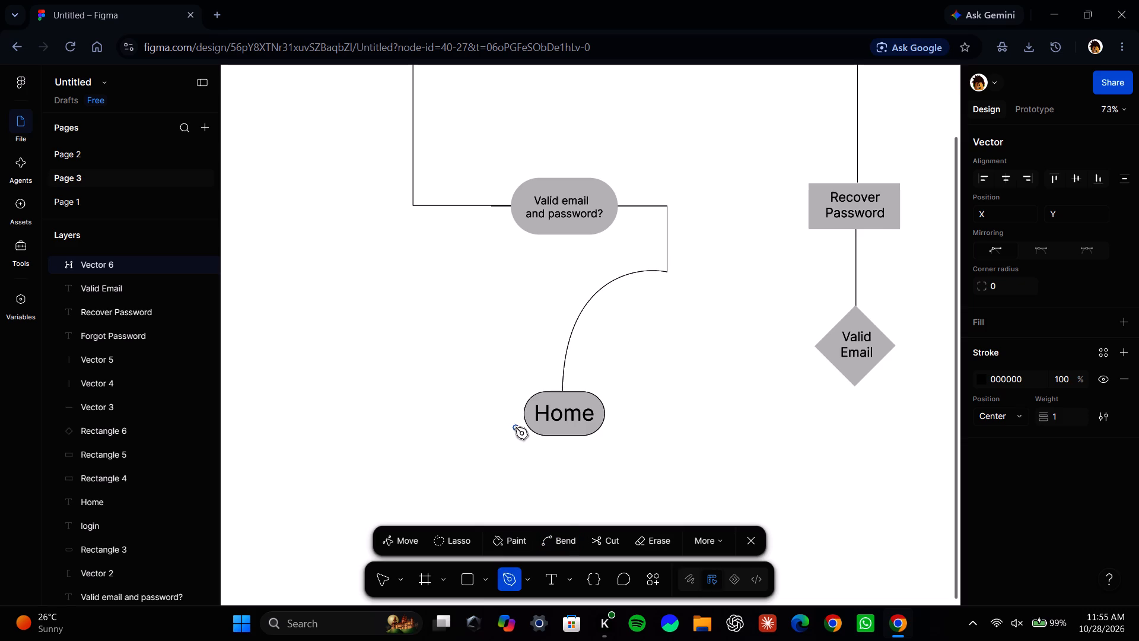
{"action": "left_click", "coordinate": [523, 414]}
{"action": "left_click", "coordinate": [478, 417]}
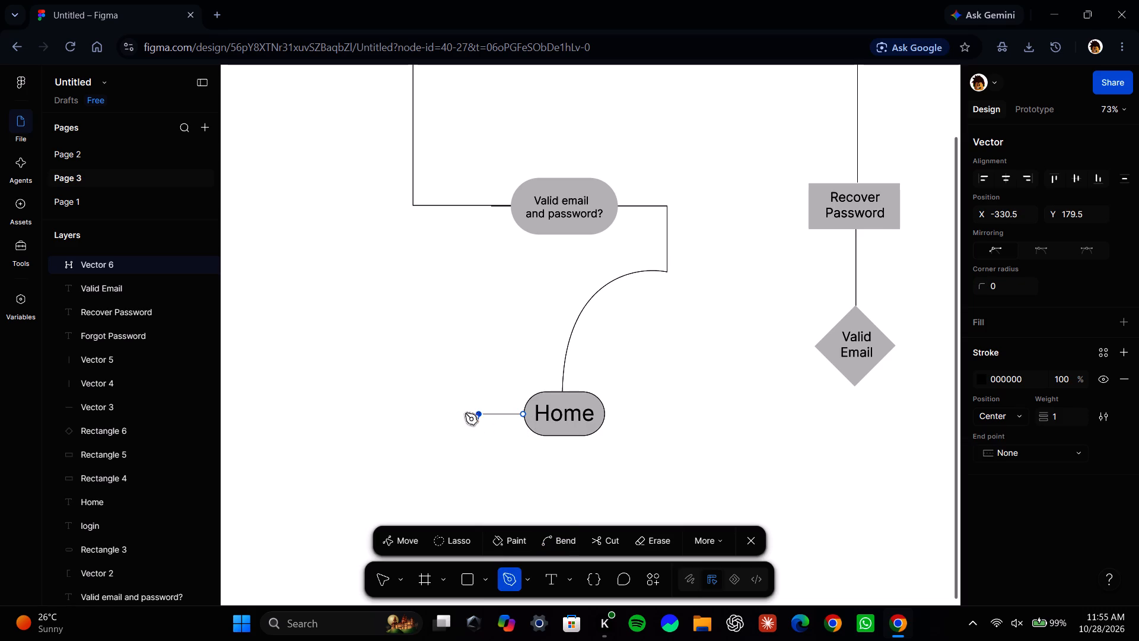
{"action": "left_click", "coordinate": [478, 354]}
{"action": "left_click", "coordinate": [330, 354]}
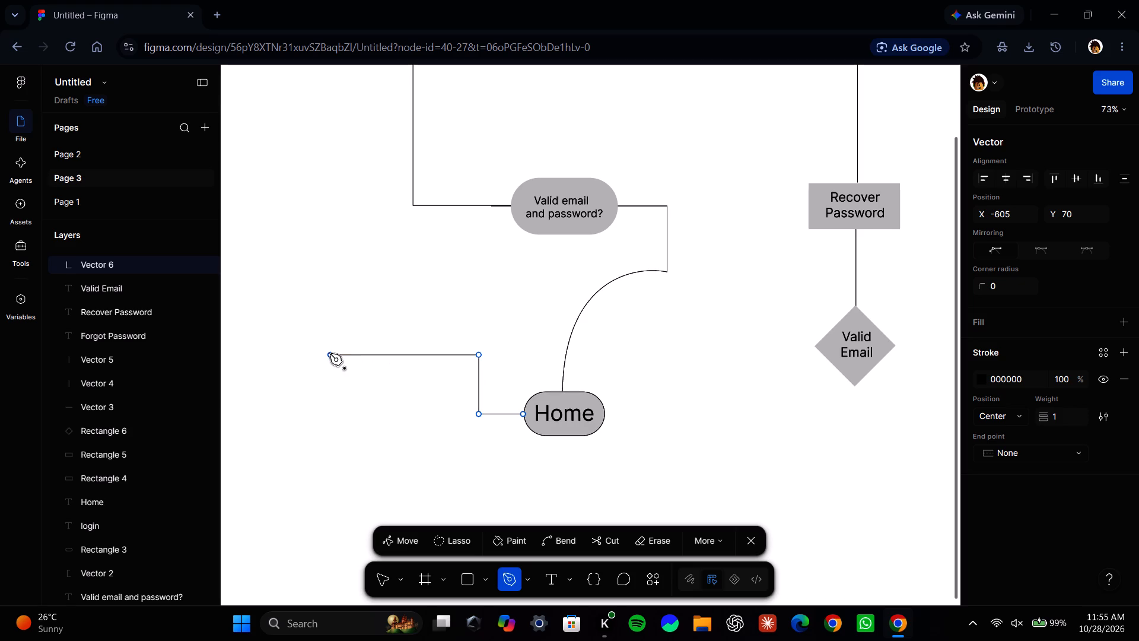
{"action": "scroll", "coordinate": [404, 421], "scroll_direction": "right", "scroll_amount": 2}
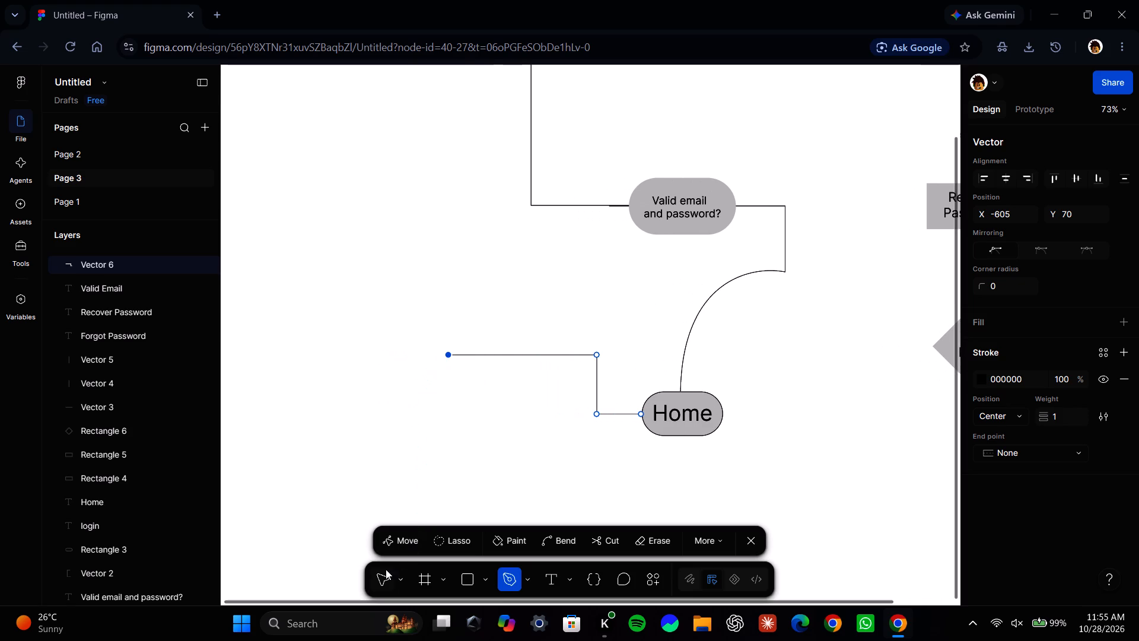
{"action": "left_click", "coordinate": [386, 569]}
{"action": "scroll", "coordinate": [425, 488], "scroll_direction": "up", "scroll_amount": 1}
{"action": "left_click", "coordinate": [425, 488]}
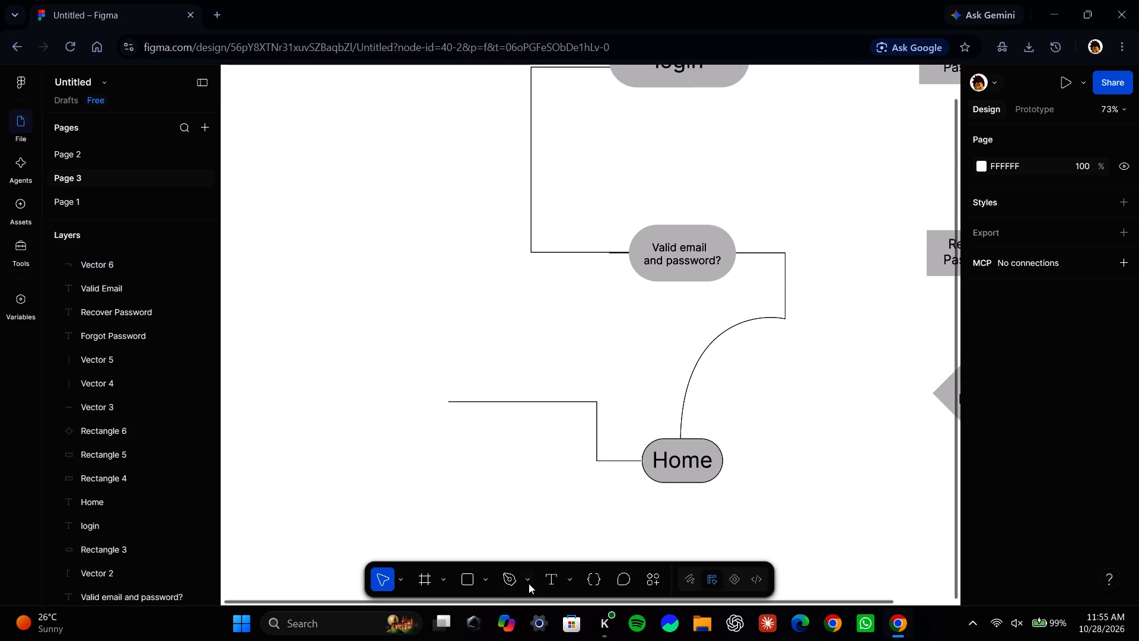
Draw a 103 × 103 square and place it against the left end of Home's stepped connector.
{"action": "left_click", "coordinate": [464, 576]}
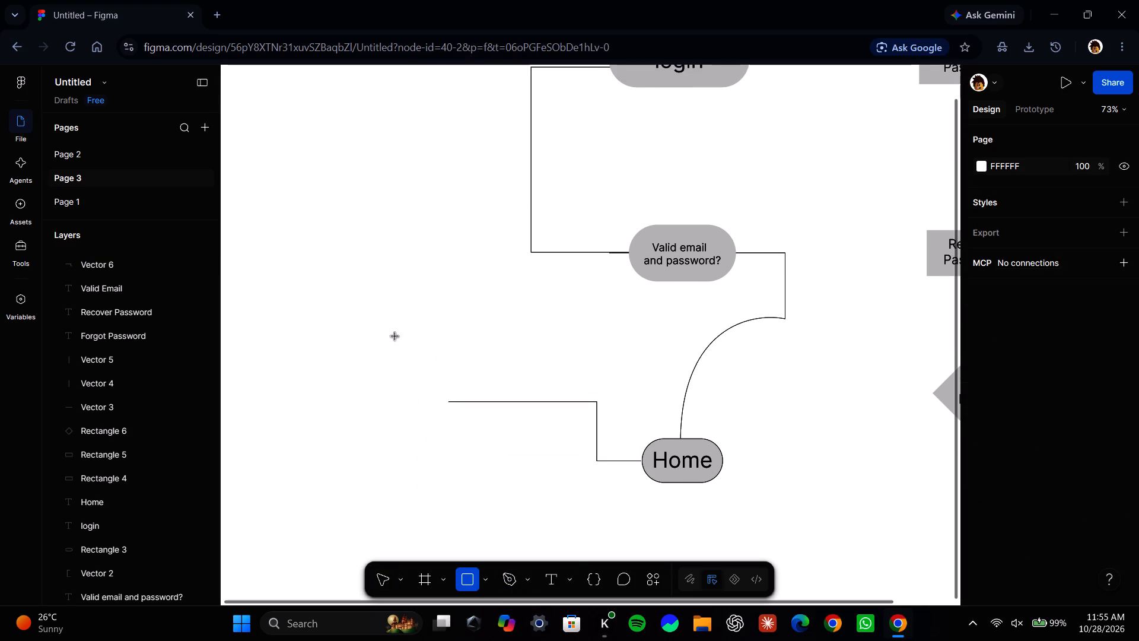
{"action": "left_click_drag", "start_coordinate": [371, 375], "coordinate": [437, 430]}
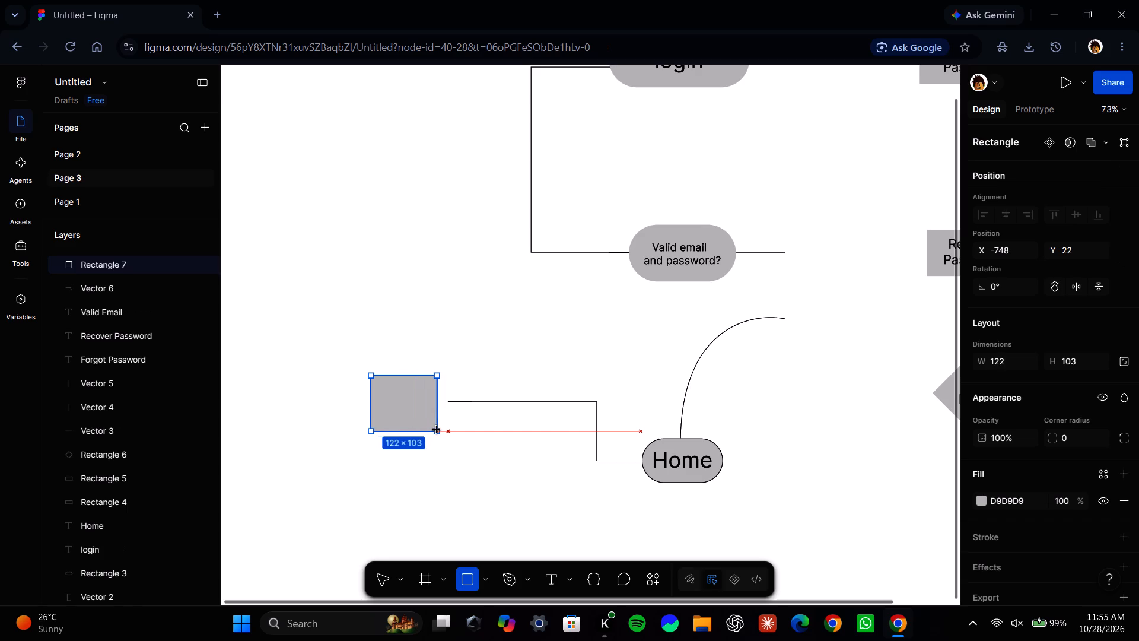
{"action": "left_click_drag", "start_coordinate": [437, 430], "coordinate": [425, 433]}
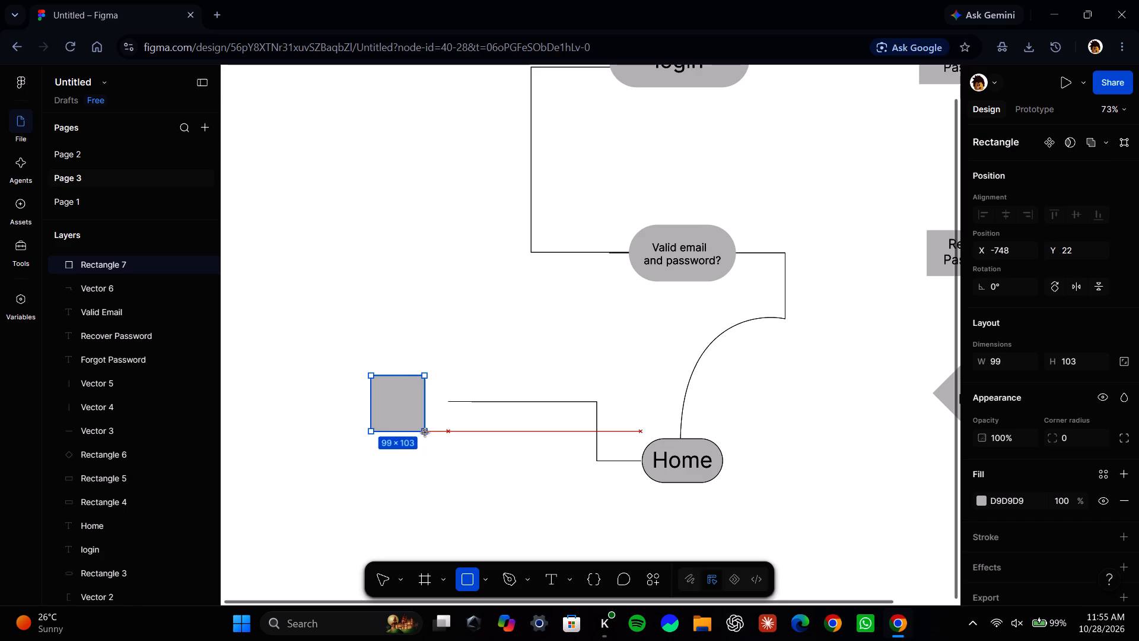
{"action": "left_click_drag", "start_coordinate": [425, 433], "coordinate": [427, 432]}
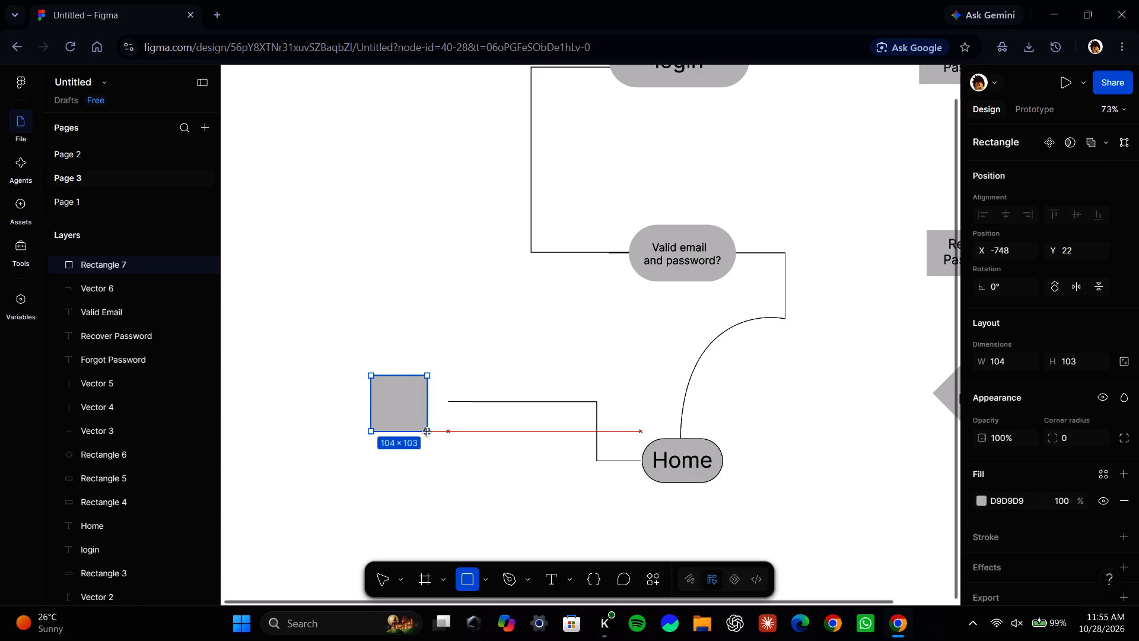
{"action": "left_click_drag", "start_coordinate": [427, 432], "coordinate": [427, 431]}
{"action": "left_click_drag", "start_coordinate": [408, 403], "coordinate": [417, 405]}
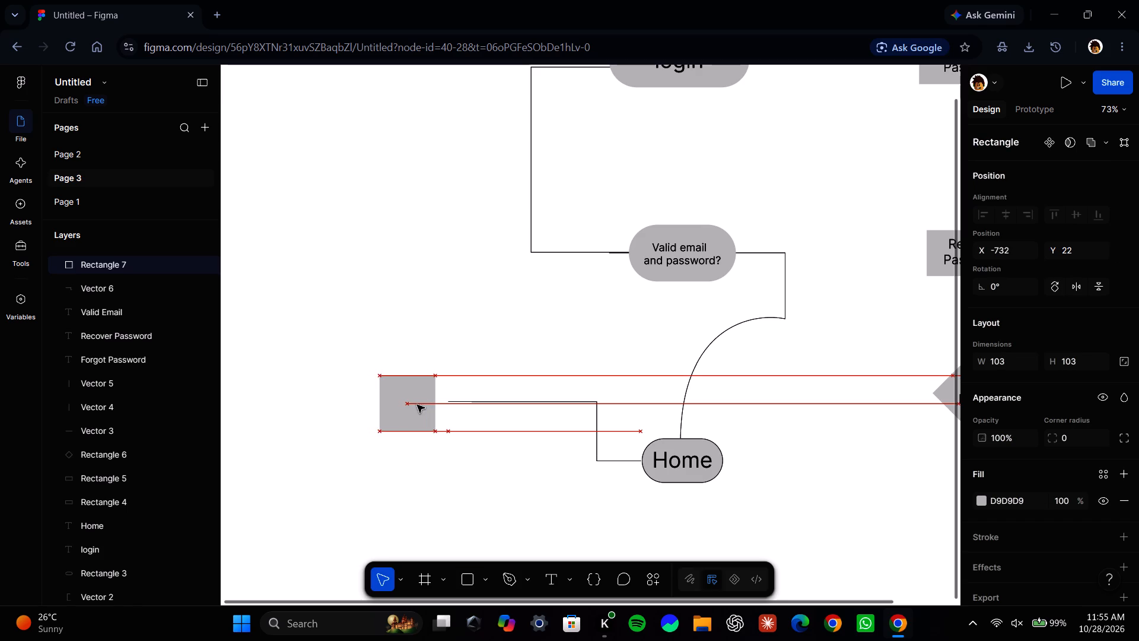
{"action": "left_click_drag", "start_coordinate": [417, 405], "coordinate": [431, 405]}
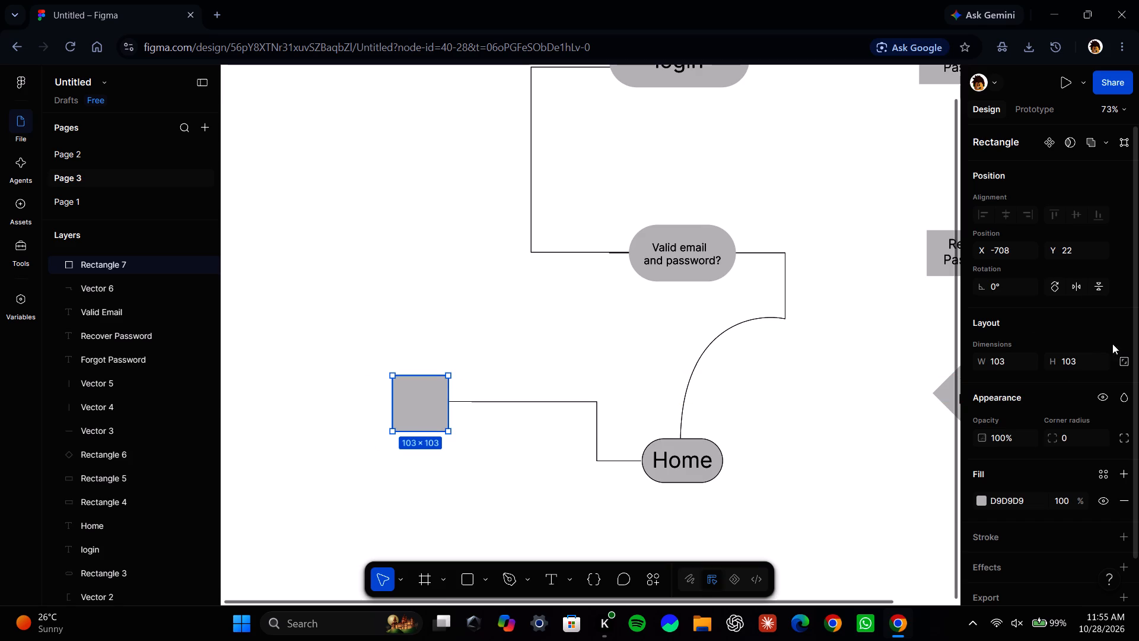
Rotate the new square 45° to form a diamond.
{"action": "left_click", "coordinate": [1007, 291]}
{"action": "key", "text": "BackSpace"}
{"action": "type", "text": "45"}
{"action": "key", "text": "Return"}
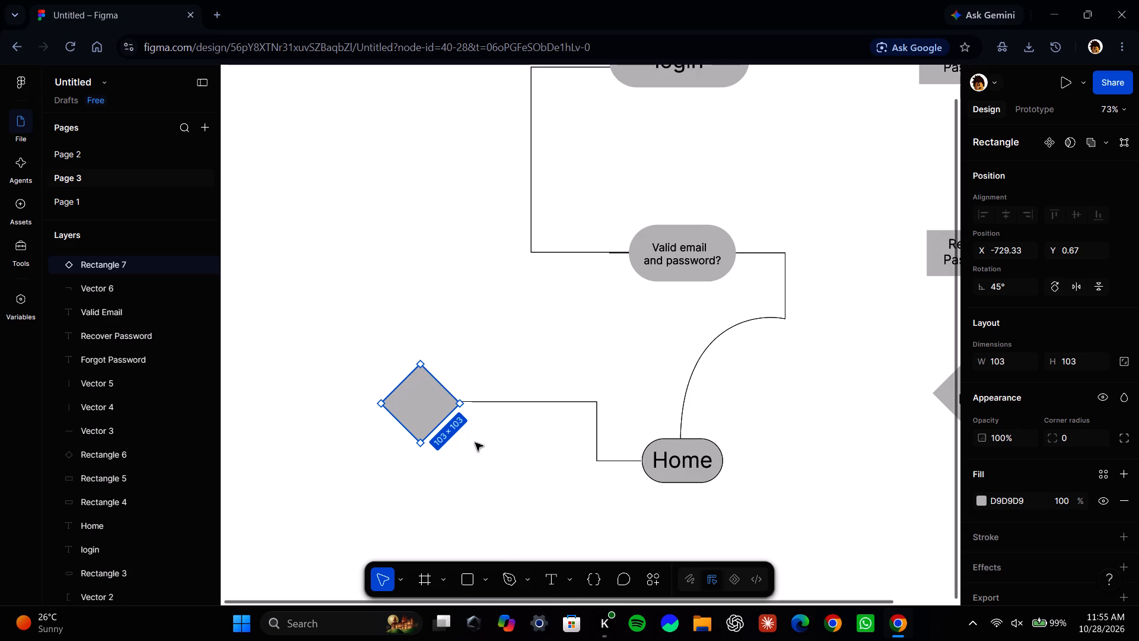
Add the label "Valid Info" inside the new diamond, in a text box about 75 × 63.
{"action": "left_click", "coordinate": [553, 573]}
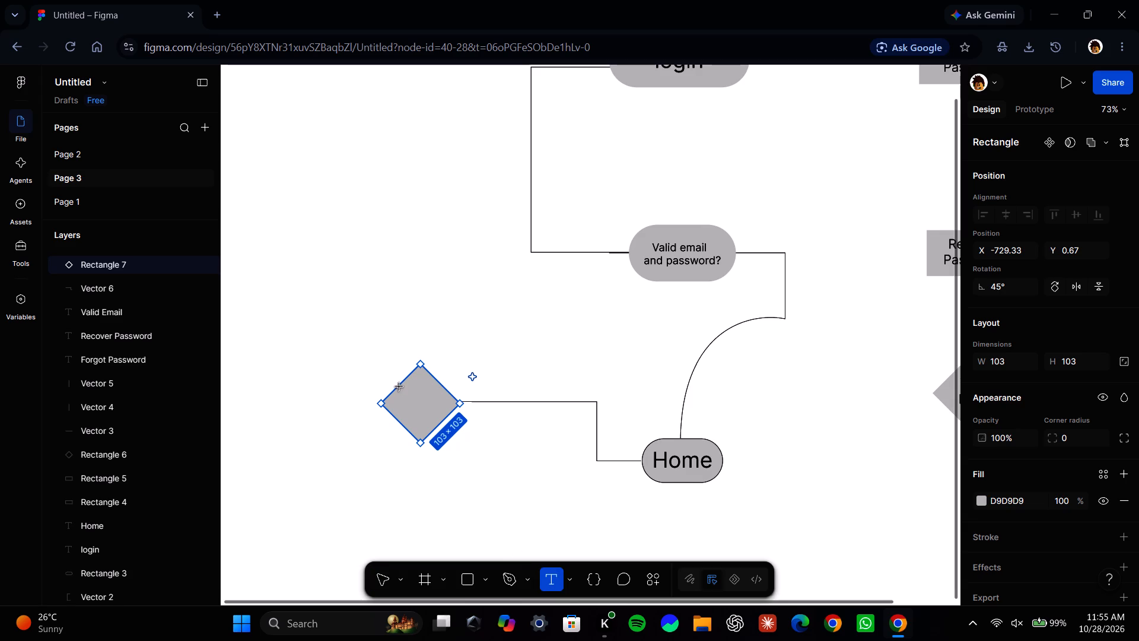
{"action": "left_click_drag", "start_coordinate": [400, 386], "coordinate": [445, 423]}
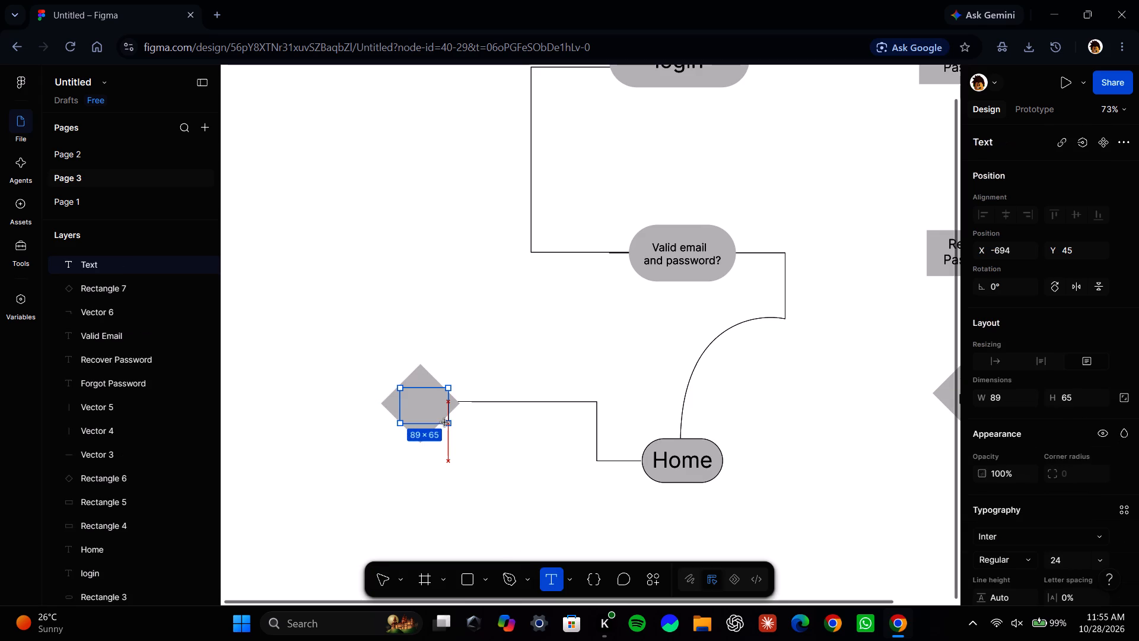
{"action": "left_click_drag", "start_coordinate": [445, 423], "coordinate": [441, 422]}
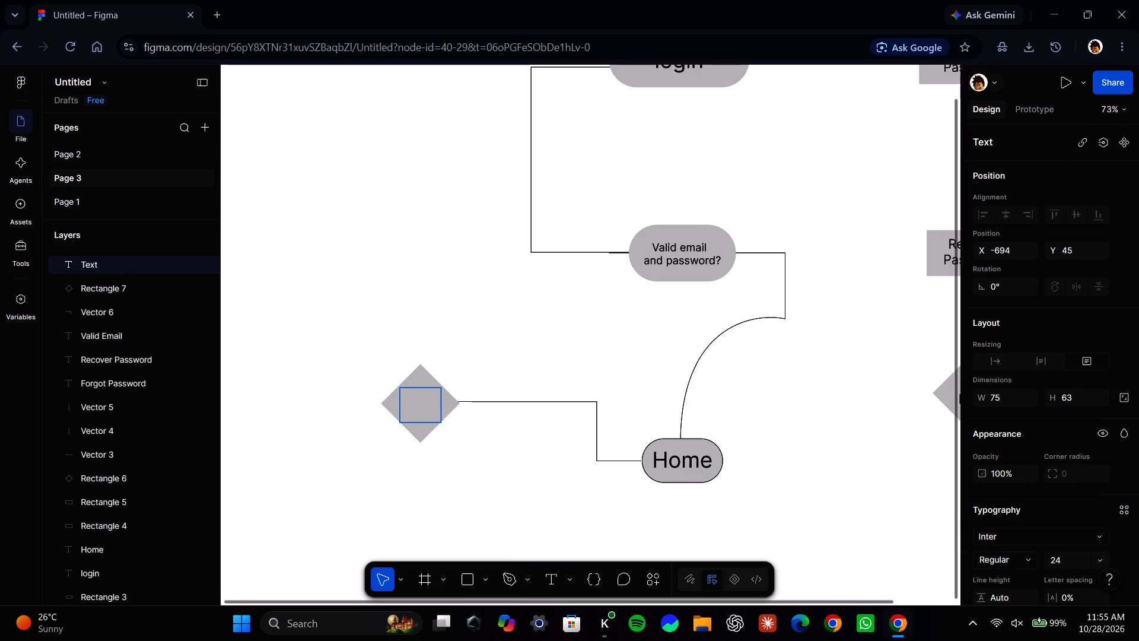
{"action": "type", "text": "alid"}
{"action": "key", "text": "space"}
{"action": "left_click", "coordinate": [368, 348]}
{"action": "left_click", "coordinate": [370, 374]}
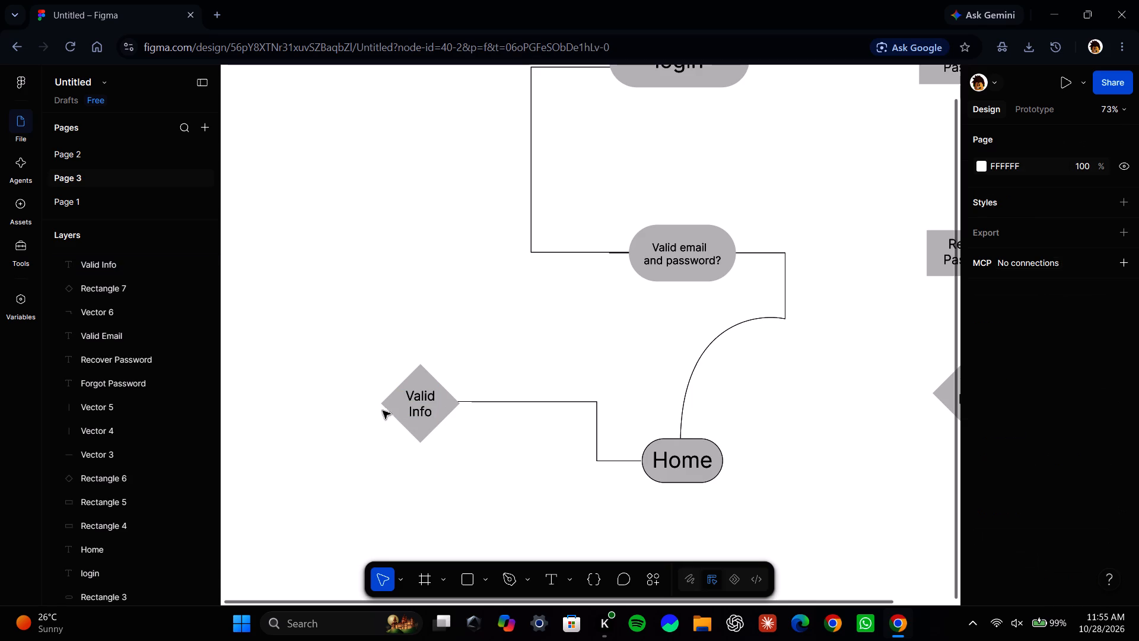
Draw a connector from the Valid Info diamond's left corner, about 196 left, 346 up and 95 back to the right.
{"action": "left_click", "coordinate": [505, 583]}
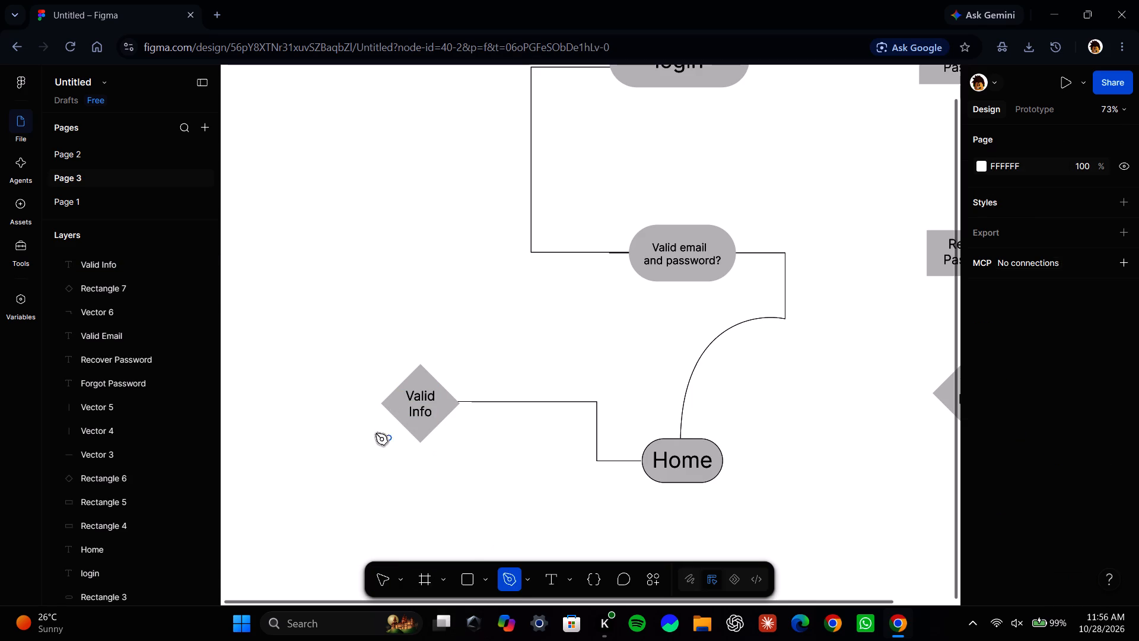
{"action": "scroll", "coordinate": [465, 537], "scroll_direction": "right", "scroll_amount": 1}
{"action": "scroll", "coordinate": [373, 441], "scroll_direction": "right", "scroll_amount": 1}
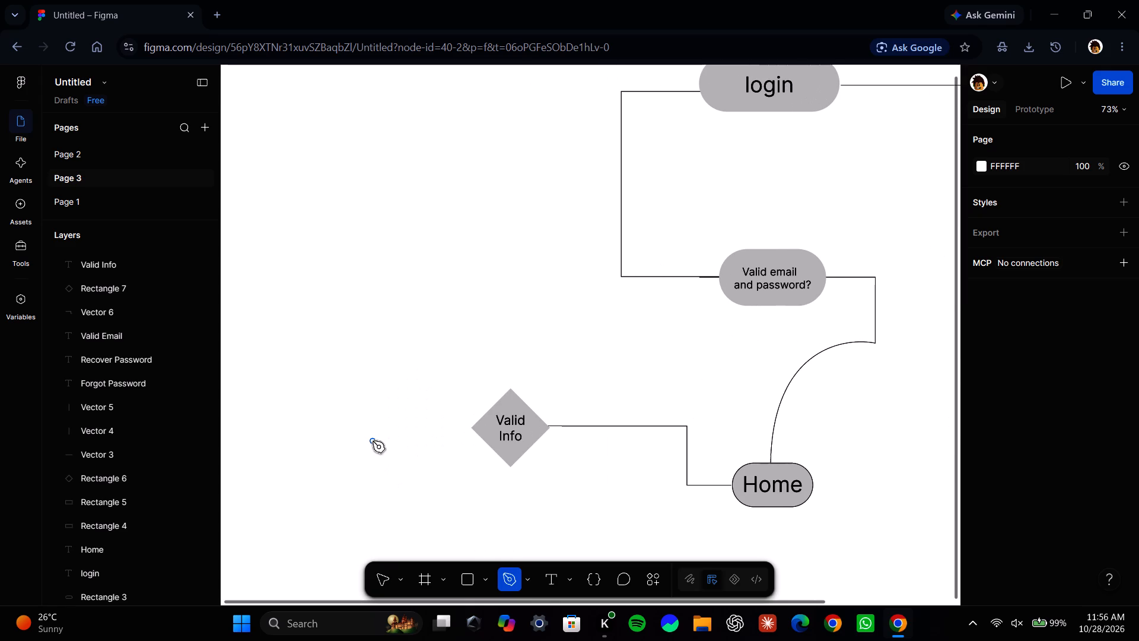
{"action": "scroll", "coordinate": [373, 441], "scroll_direction": "right", "scroll_amount": 1}
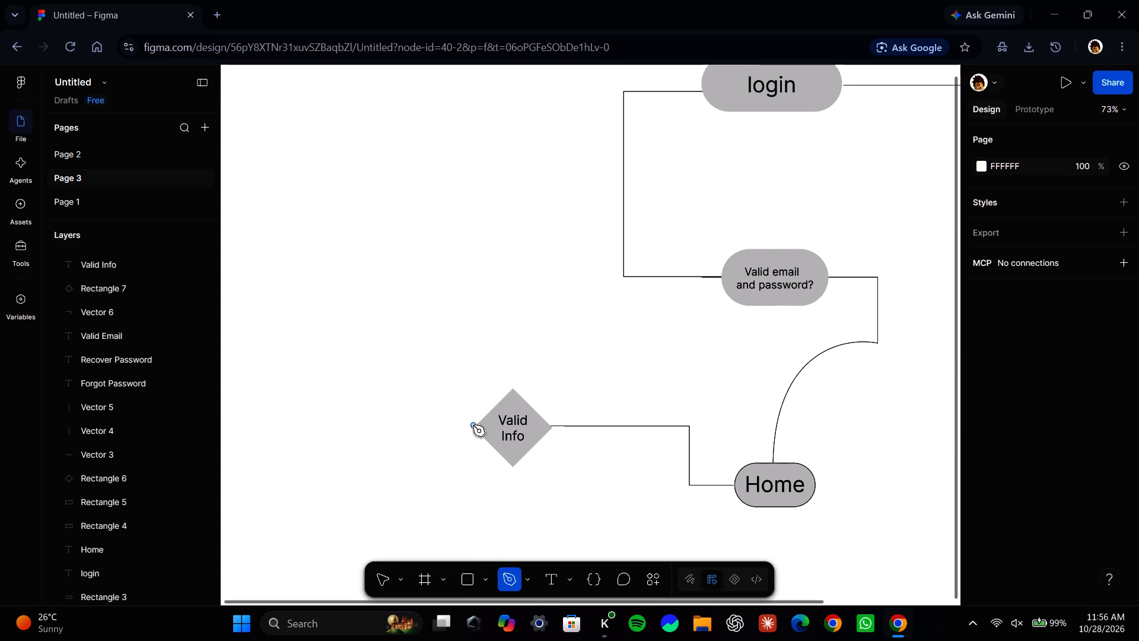
{"action": "left_click", "coordinate": [473, 427]}
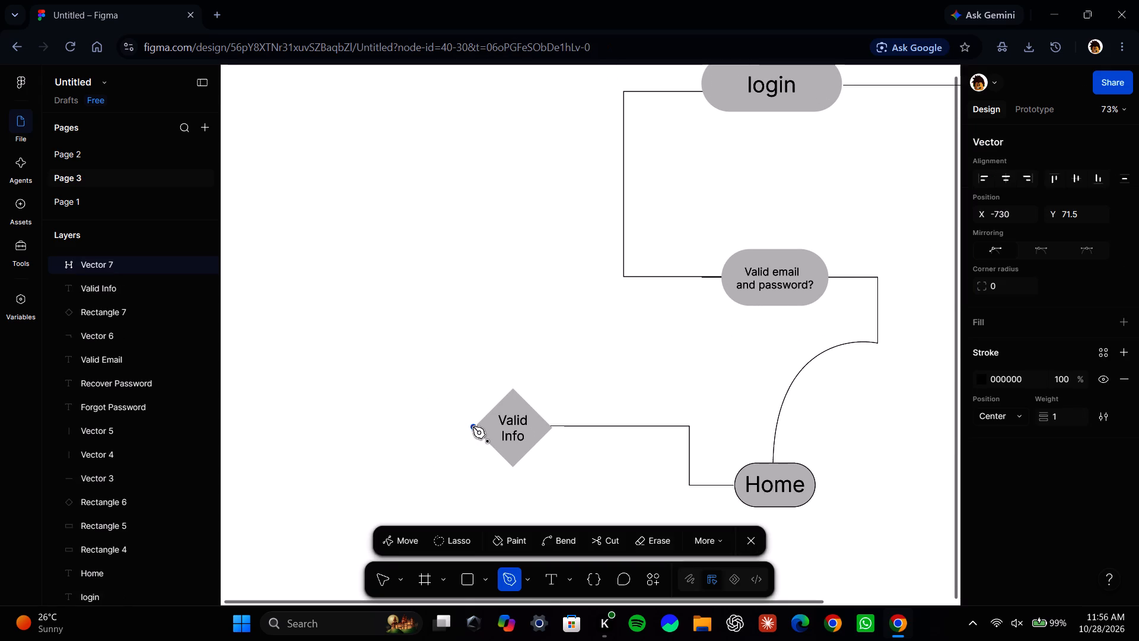
{"action": "left_click", "coordinate": [367, 430]}
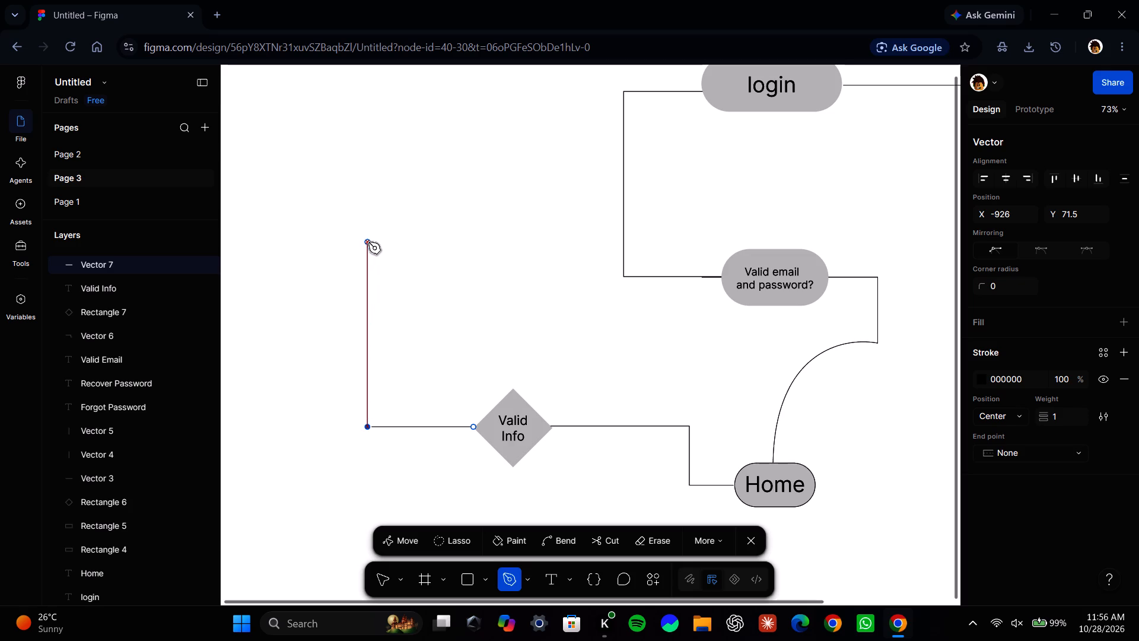
{"action": "left_click", "coordinate": [368, 240]}
{"action": "left_click", "coordinate": [418, 240]}
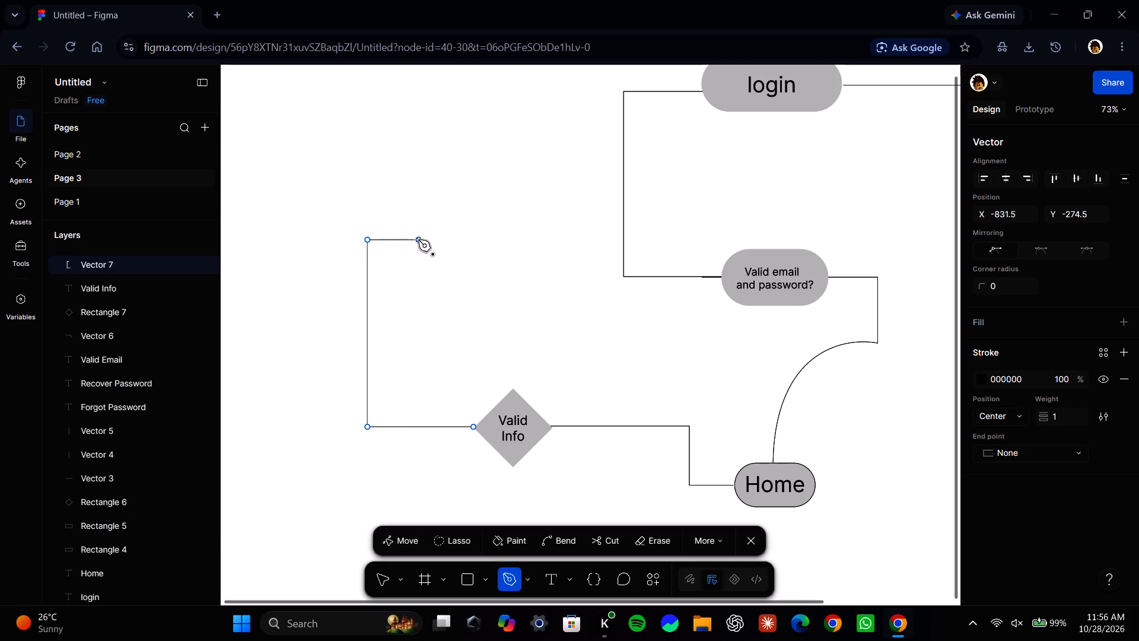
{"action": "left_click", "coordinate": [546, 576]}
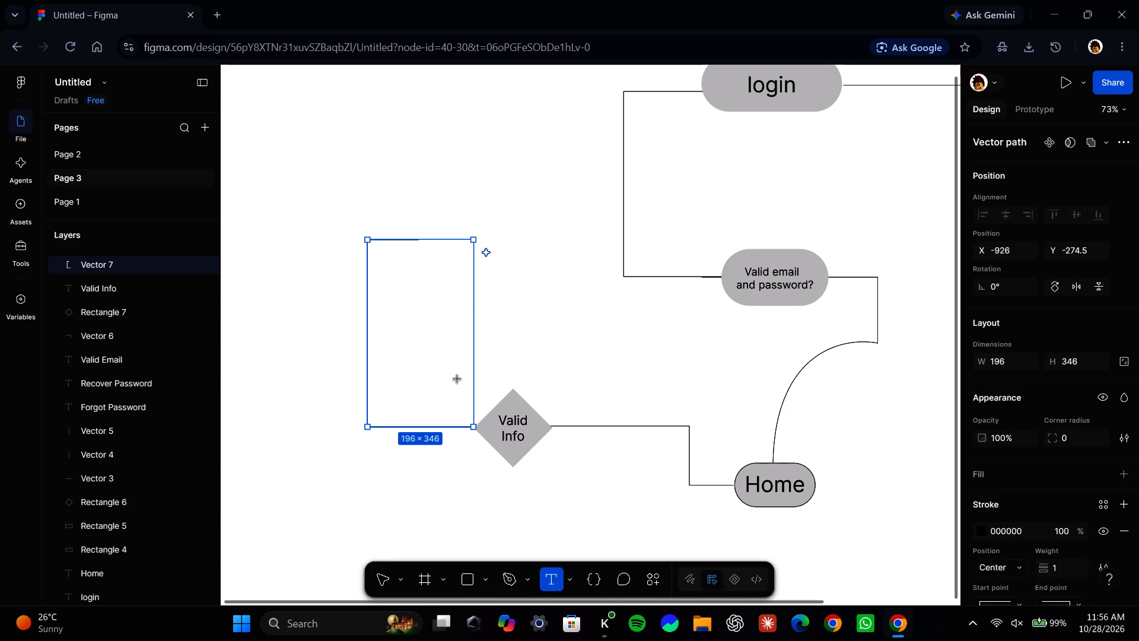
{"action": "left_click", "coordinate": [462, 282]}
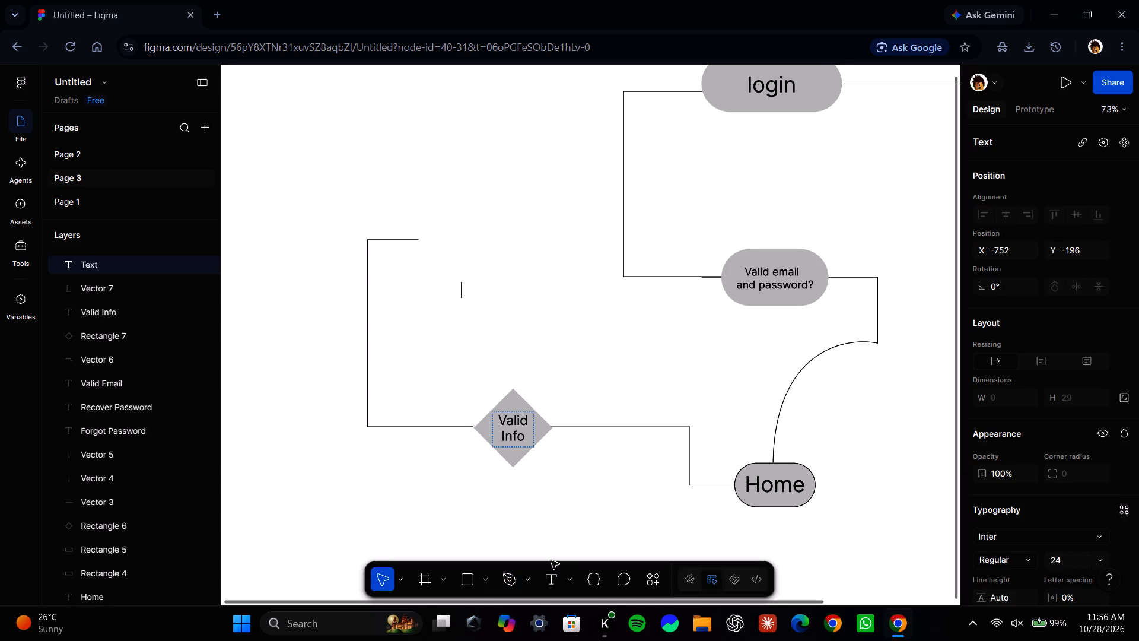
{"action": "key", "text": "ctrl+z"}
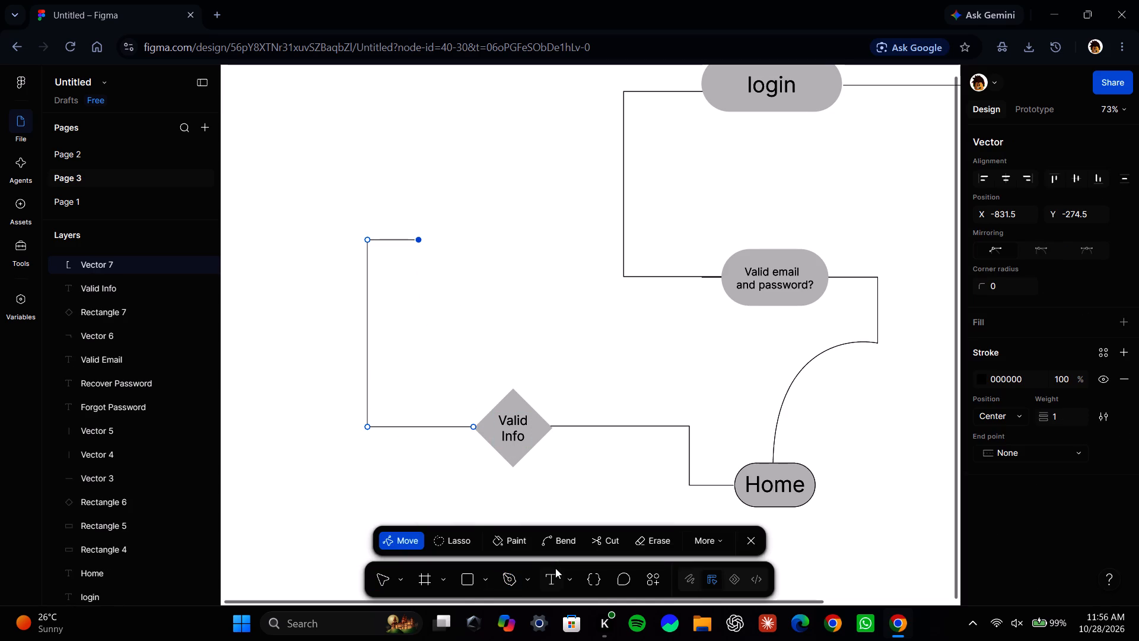
Draw a rectangle about 161 × 77 at the free upper end of the Valid Info connector.
{"action": "left_click", "coordinate": [466, 574]}
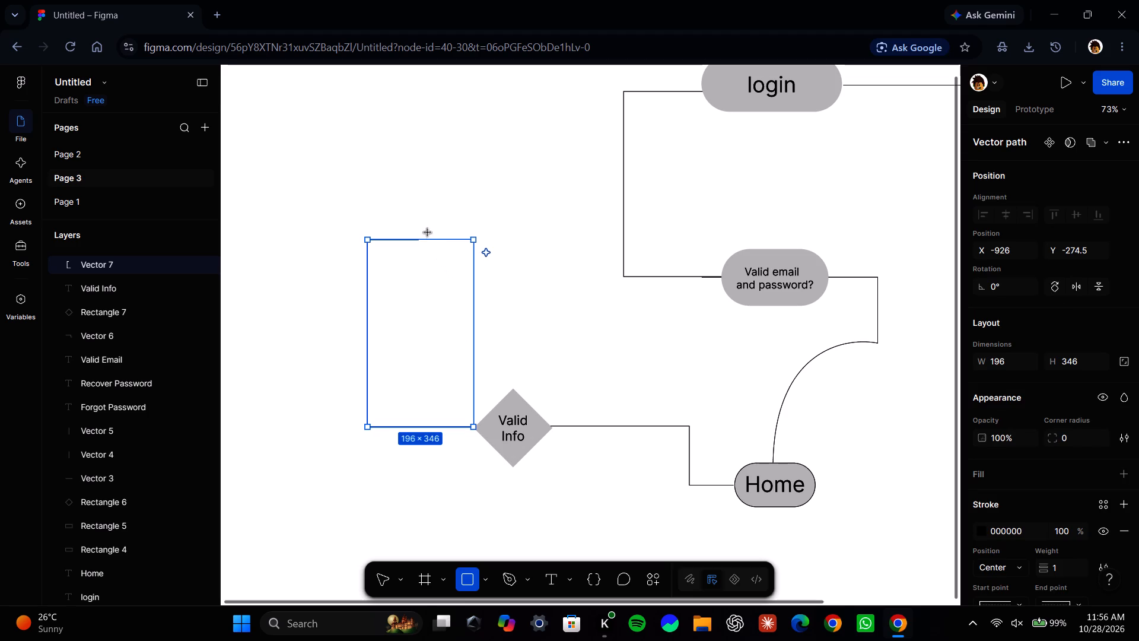
{"action": "left_click_drag", "start_coordinate": [420, 218], "coordinate": [492, 256]}
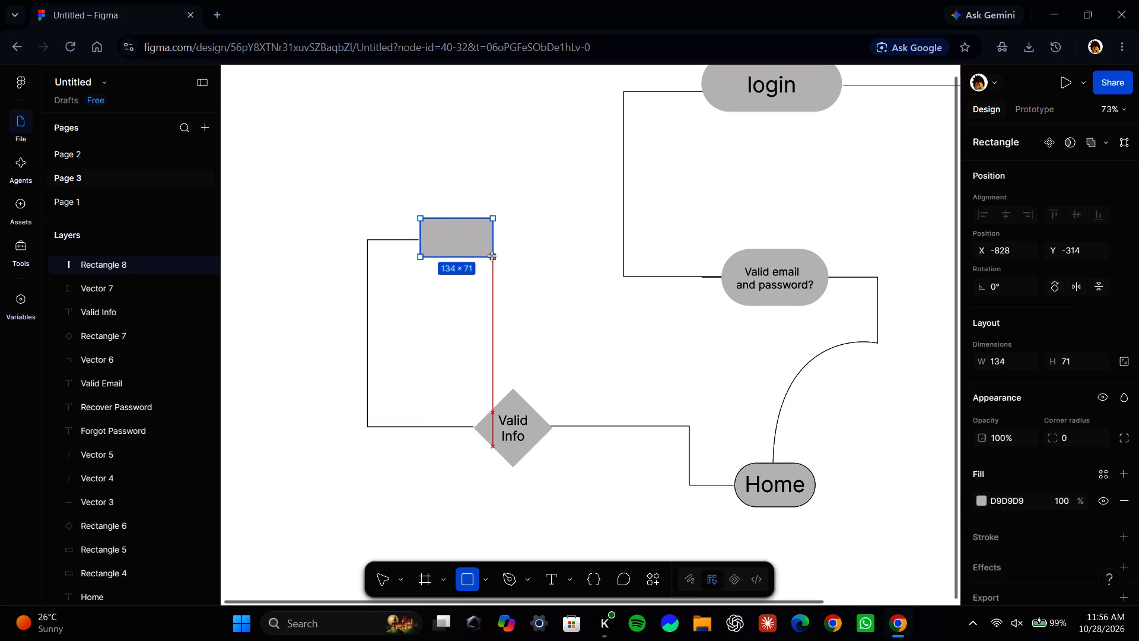
{"action": "left_click_drag", "start_coordinate": [492, 256], "coordinate": [507, 259]}
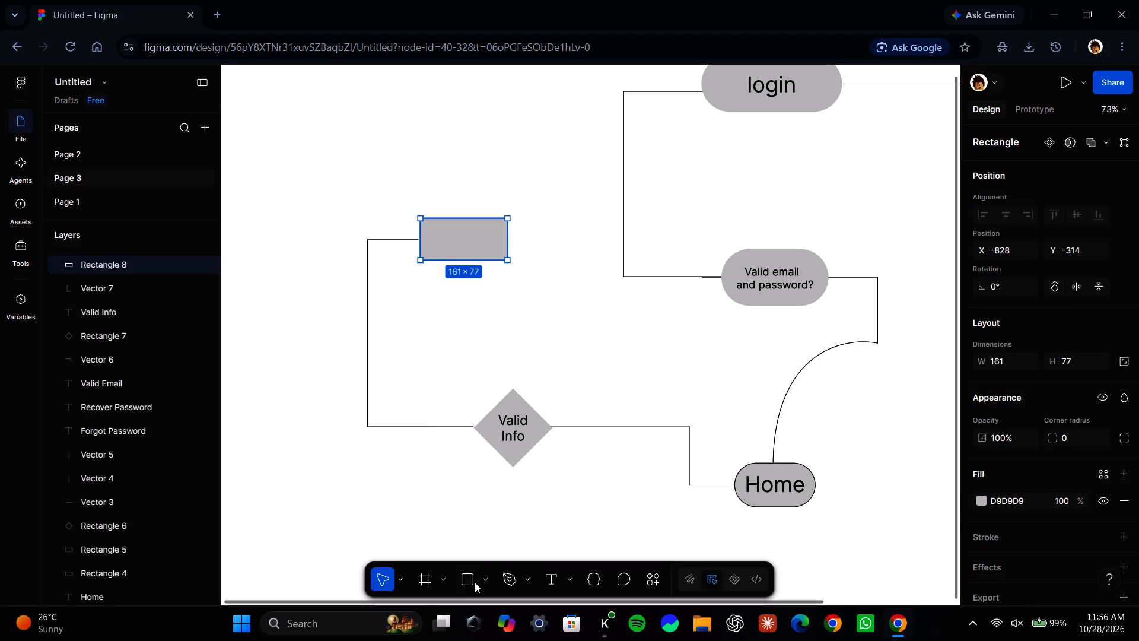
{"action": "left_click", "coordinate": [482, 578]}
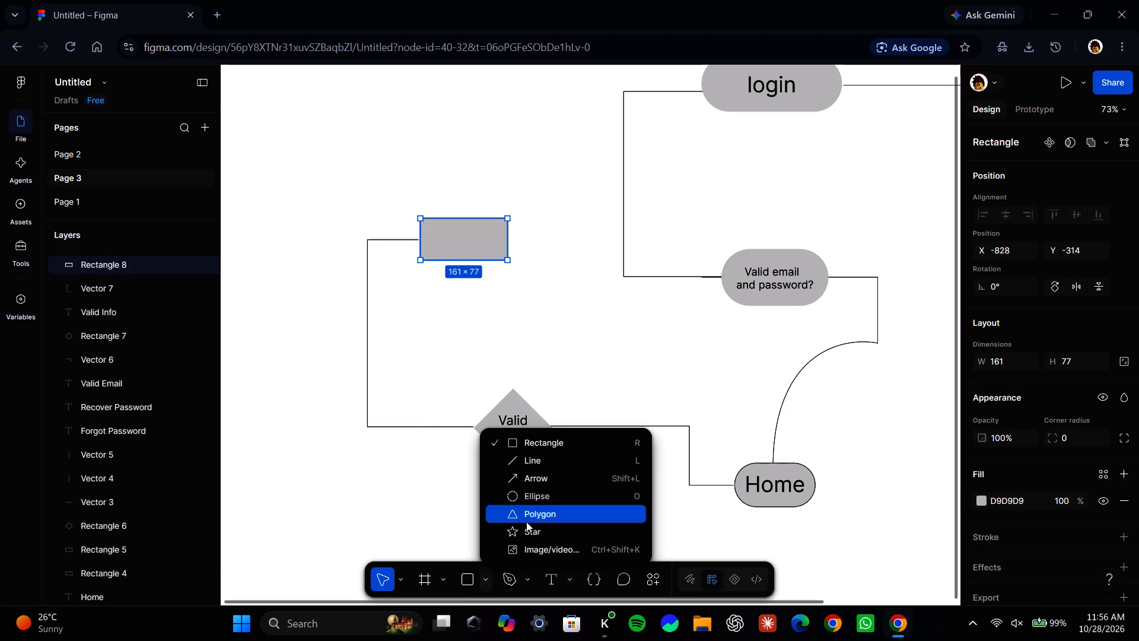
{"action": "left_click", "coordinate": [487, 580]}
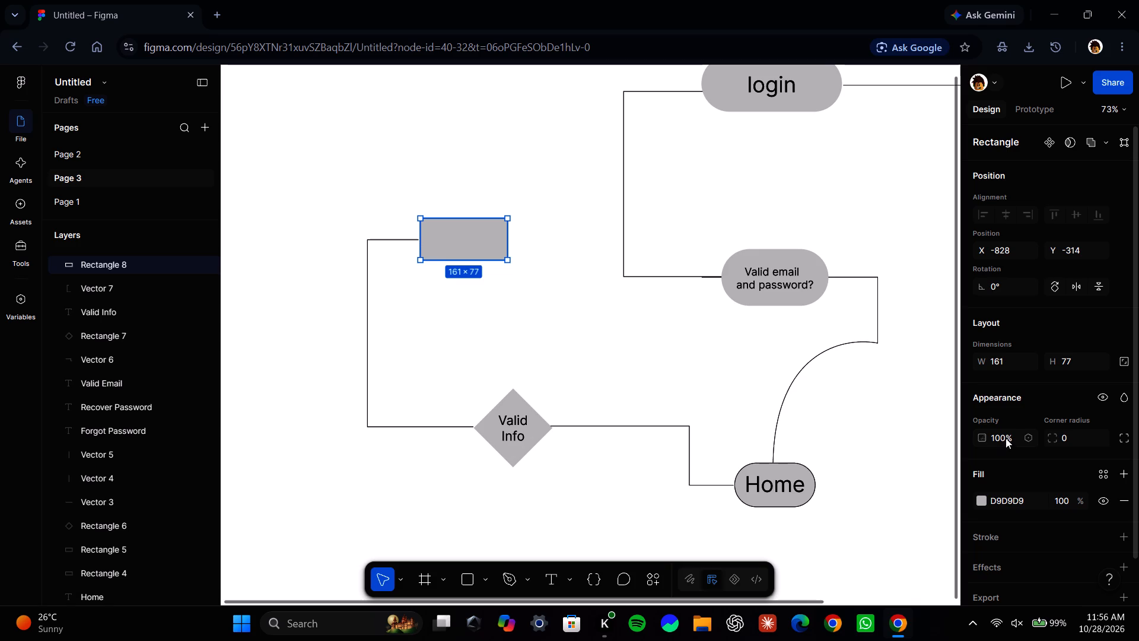
Set the corner radius of the new 161 × 77 rectangle to 100.
{"action": "left_click", "coordinate": [1073, 437]}
{"action": "left_click_drag", "start_coordinate": [1071, 438], "coordinate": [1074, 347]}
{"action": "type", "text": "100"}
{"action": "key", "text": "Return"}
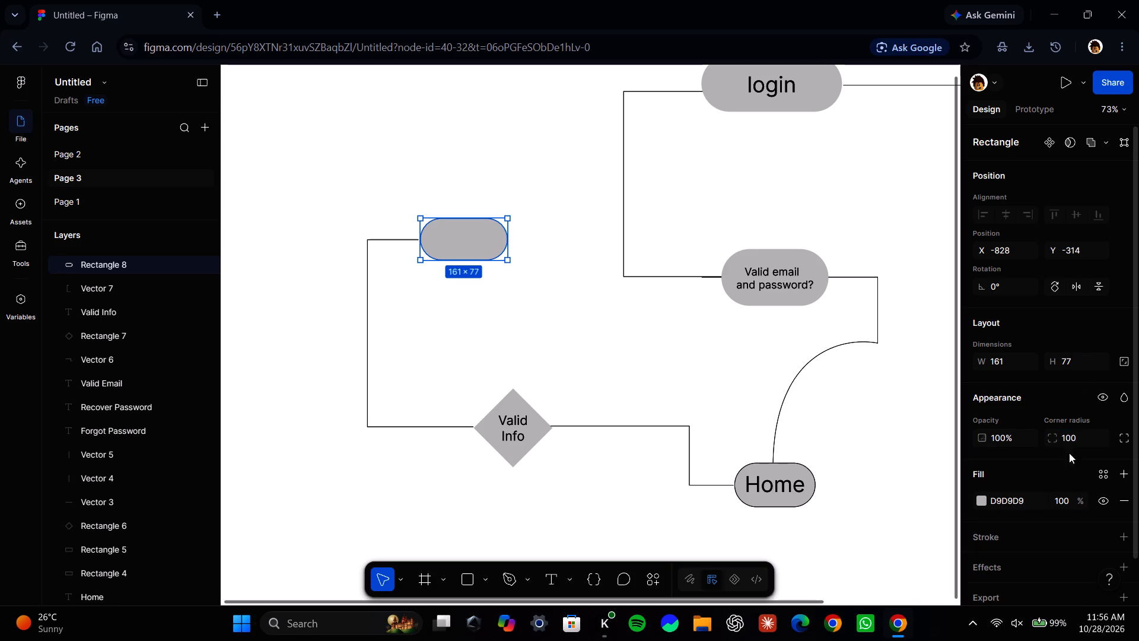
Shift the rounded shape slightly left along its connector to X -836, Y -313.
{"action": "left_click", "coordinate": [460, 237]}
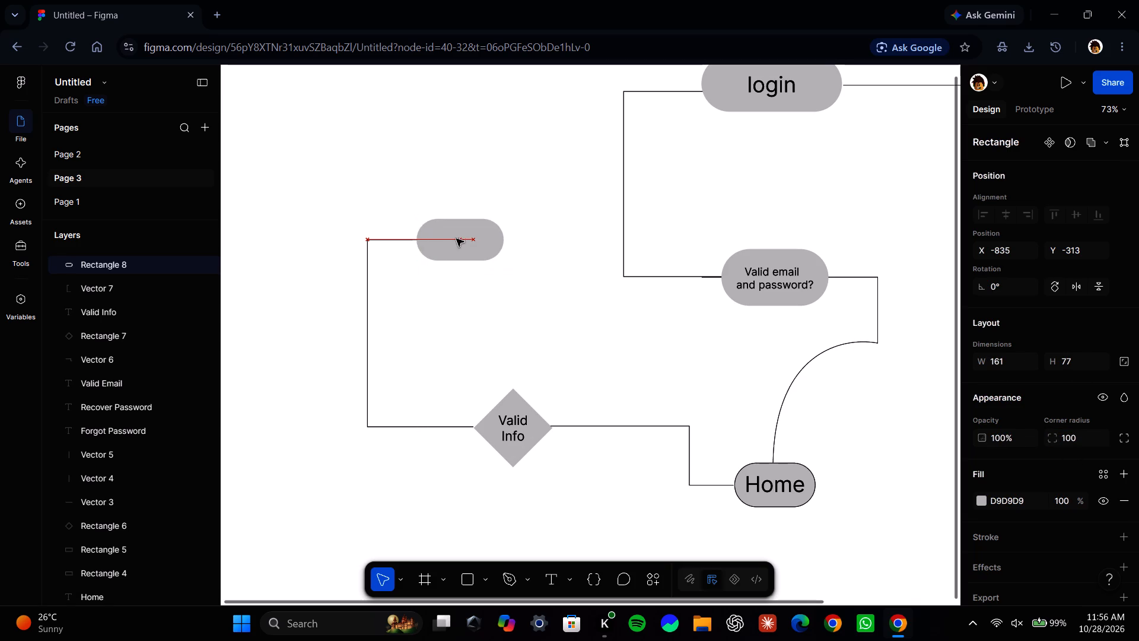
{"action": "left_click", "coordinate": [463, 239]}
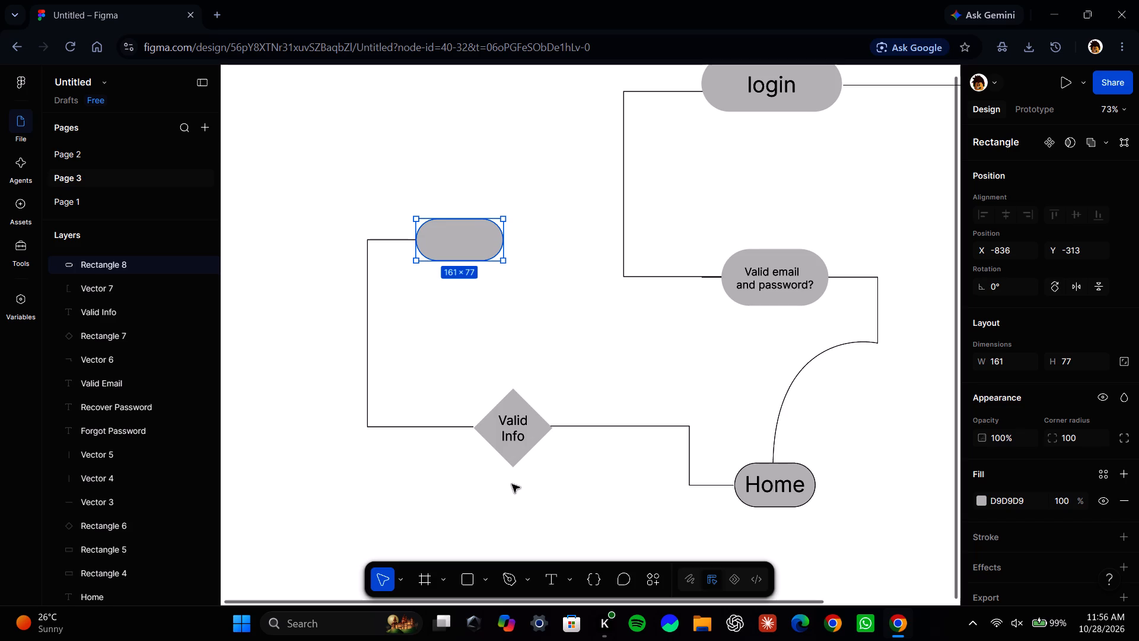
Add the label "Sign Up" in a text box about 142 × 56 and centre it inside the rounded shape.
{"action": "left_click", "coordinate": [549, 579]}
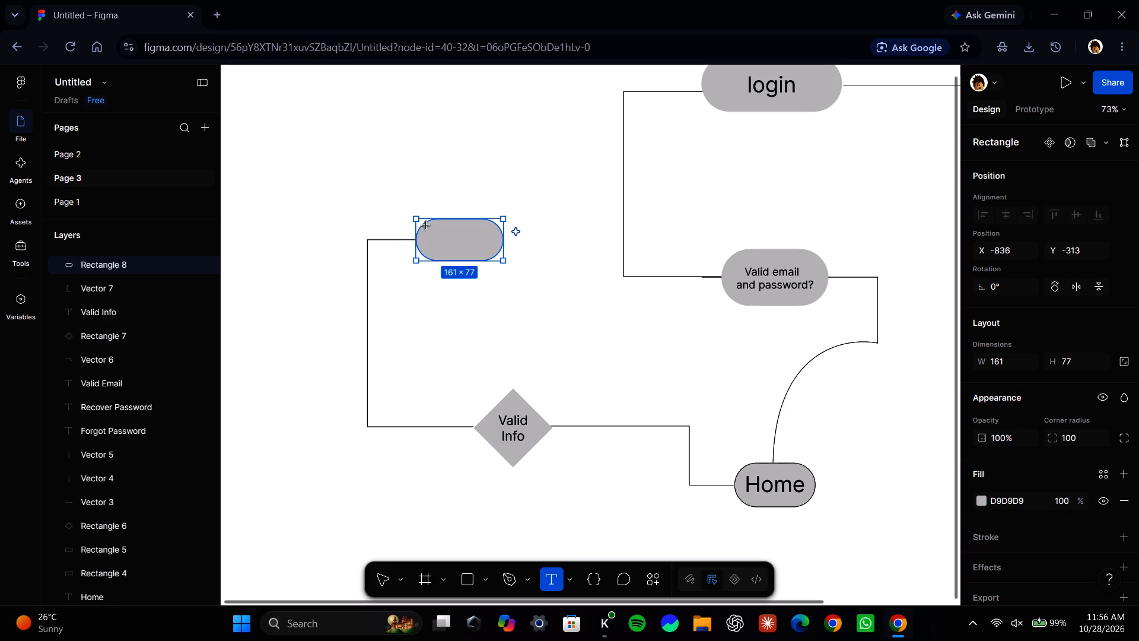
{"action": "left_click_drag", "start_coordinate": [426, 225], "coordinate": [497, 255]}
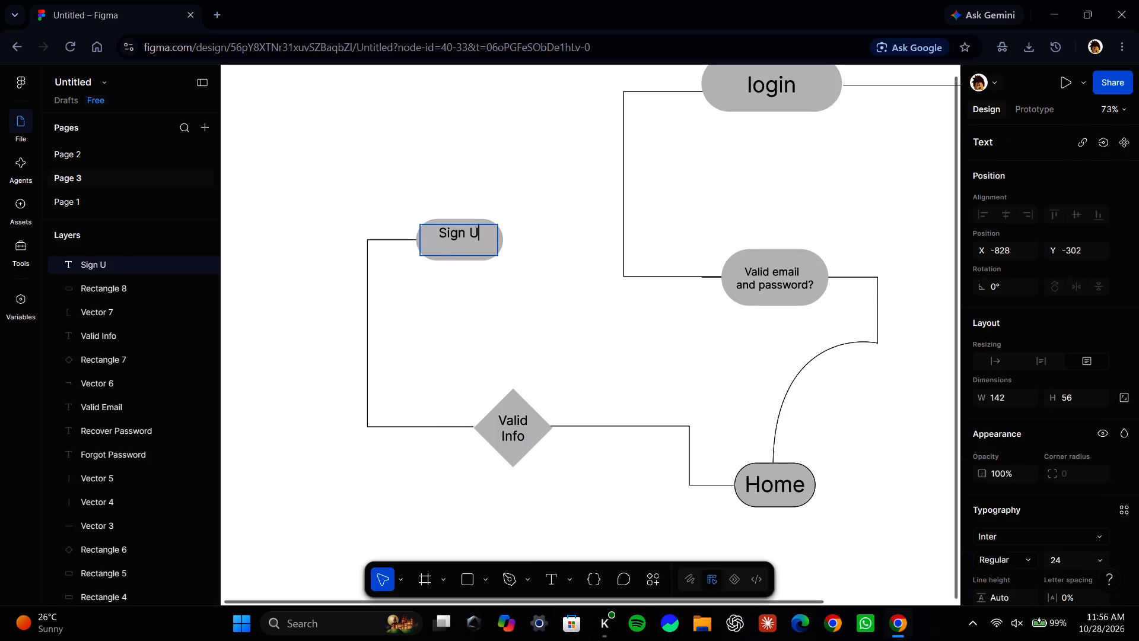
{"action": "left_click", "coordinate": [514, 306]}
{"action": "left_click", "coordinate": [477, 334]}
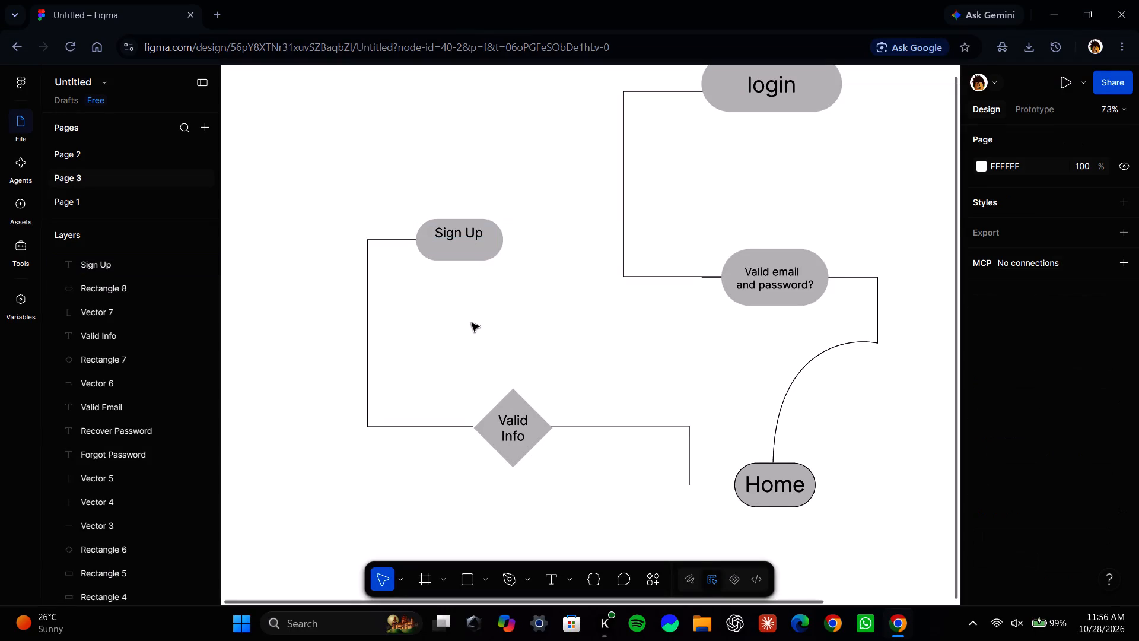
{"action": "left_click", "coordinate": [456, 232]}
{"action": "left_click_drag", "start_coordinate": [456, 232], "coordinate": [453, 242]}
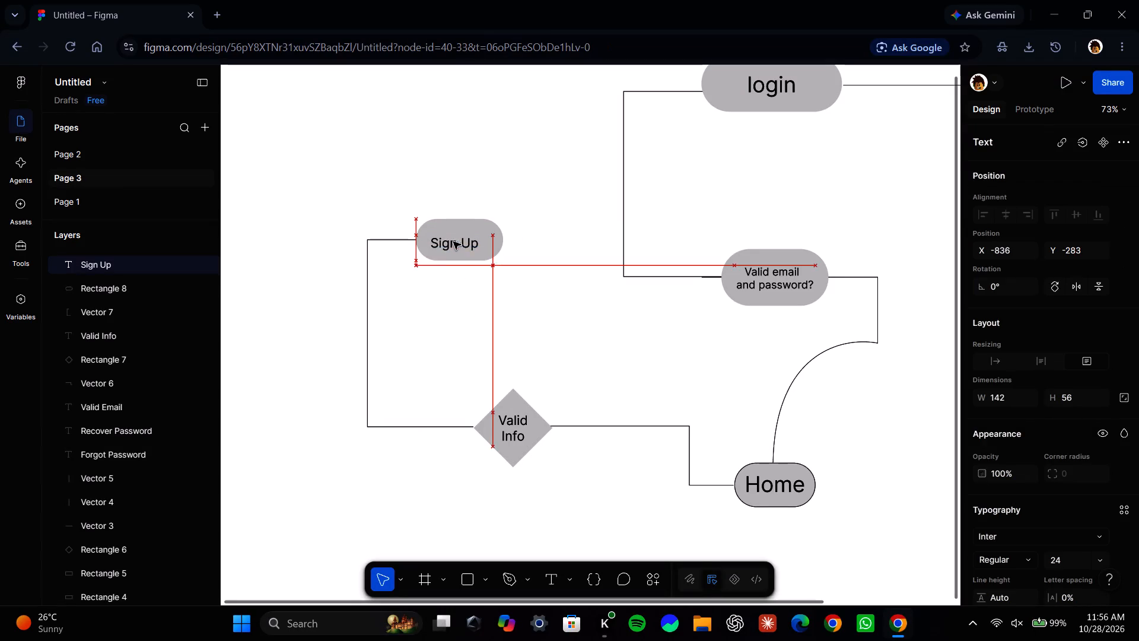
{"action": "left_click_drag", "start_coordinate": [453, 242], "coordinate": [459, 239]}
{"action": "left_click", "coordinate": [533, 364]}
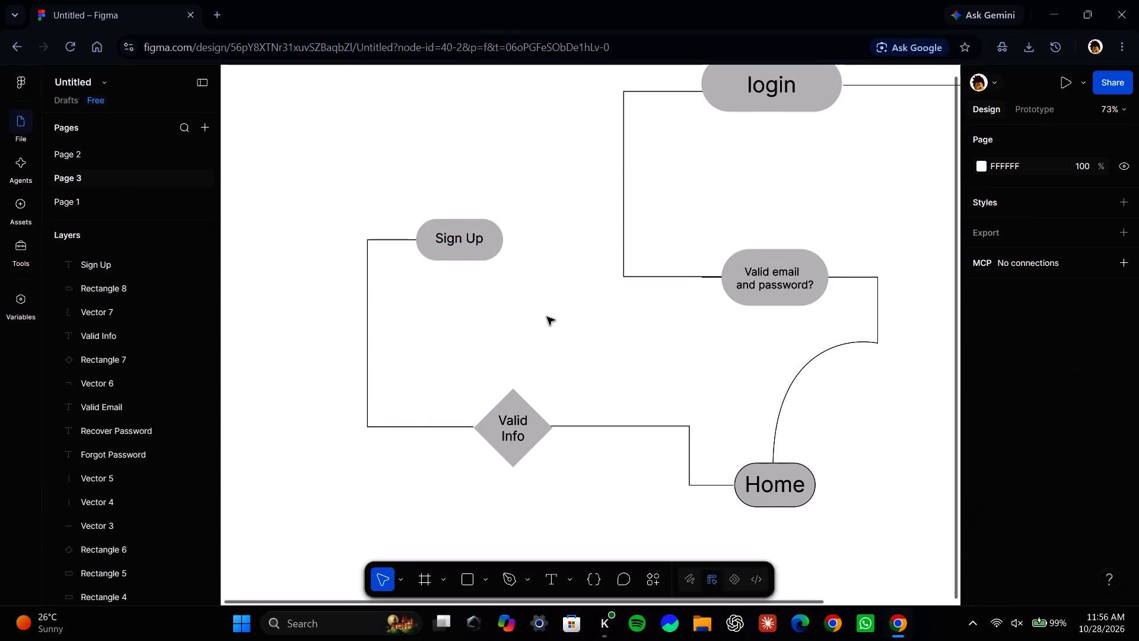
Draw a straight vertical connector about 244 long upward from the top edge of the Sign Up shape.
{"action": "scroll", "coordinate": [547, 317], "scroll_direction": "up", "scroll_amount": 1}
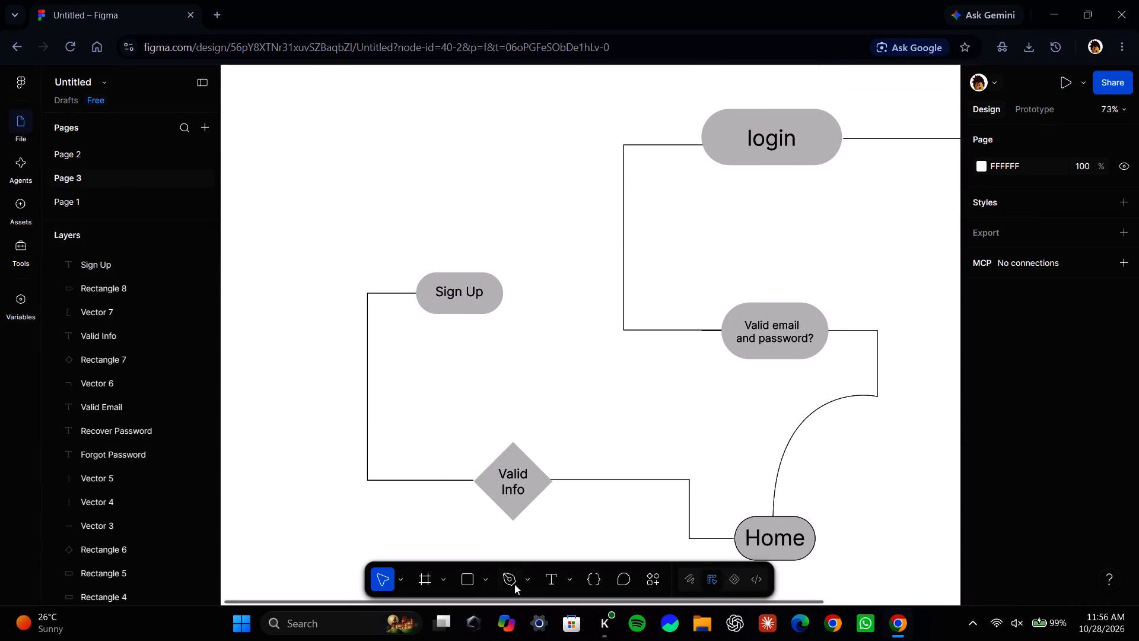
{"action": "left_click", "coordinate": [503, 576]}
{"action": "scroll", "coordinate": [533, 369], "scroll_direction": "up", "scroll_amount": 1}
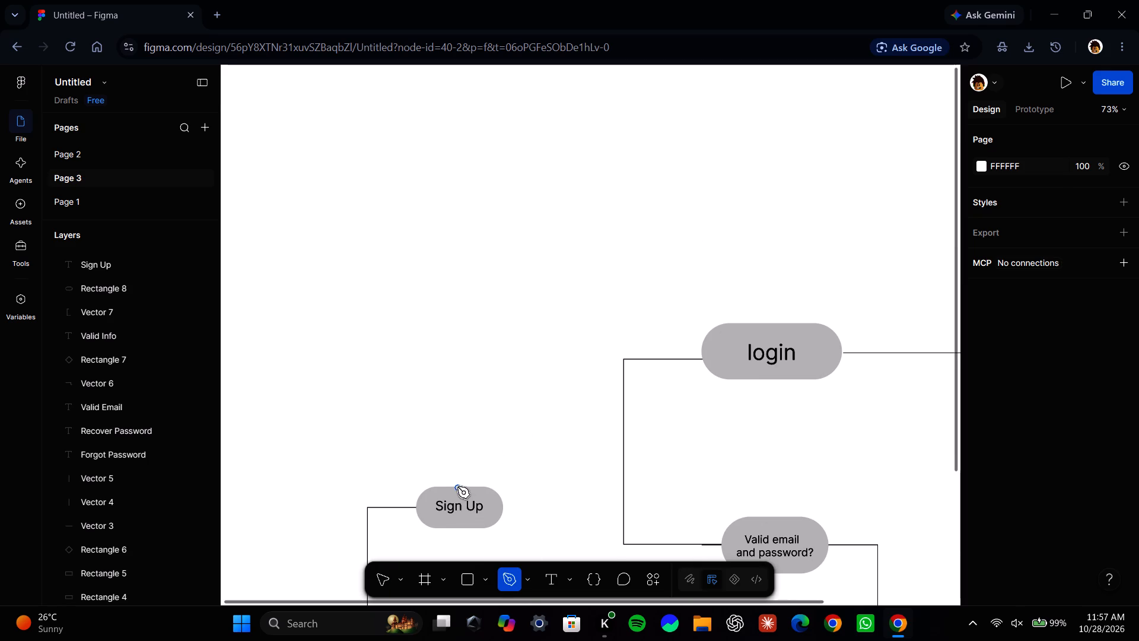
{"action": "left_click", "coordinate": [457, 487]}
{"action": "left_click", "coordinate": [454, 355]}
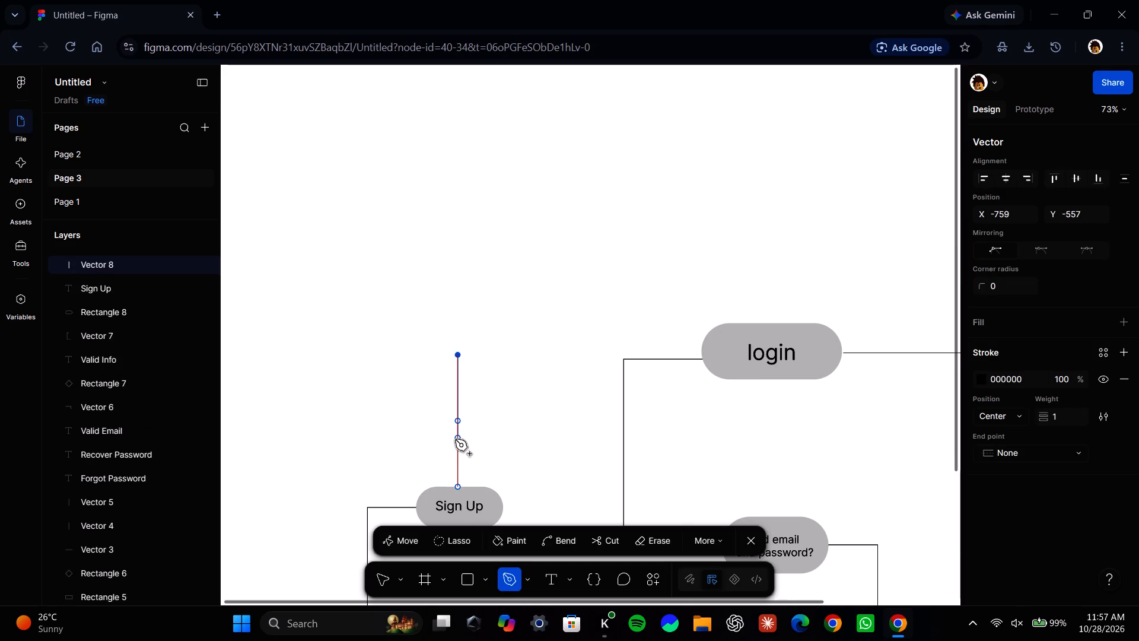
{"action": "left_click", "coordinate": [378, 580]}
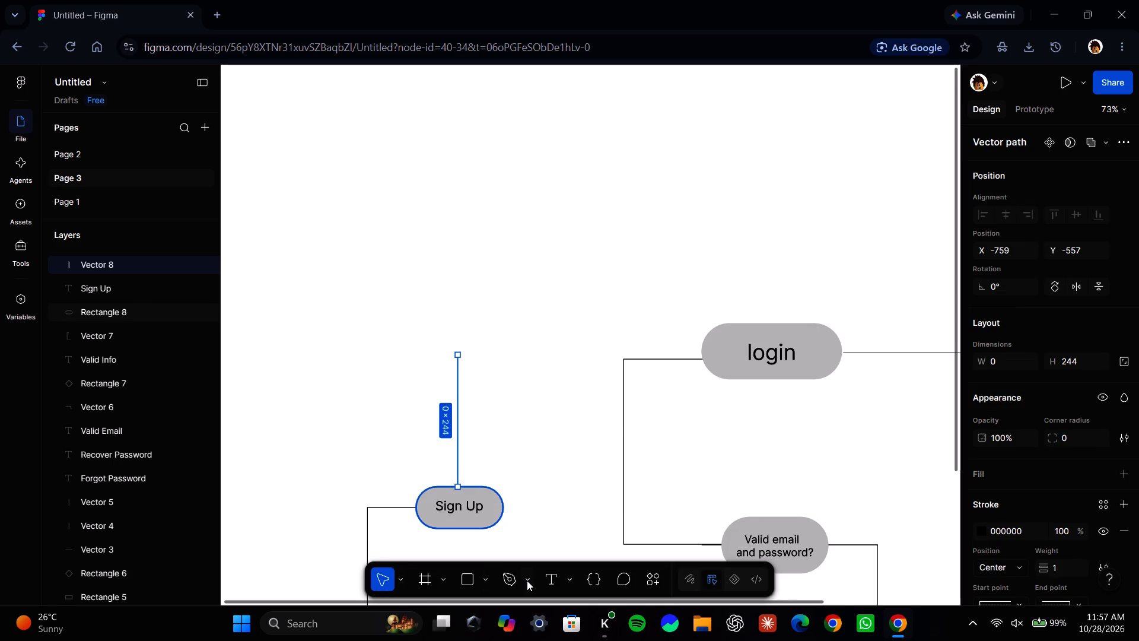
Draw a rectangle about 200 × 87 centred on the upper end of the Sign Up connector.
{"action": "left_click", "coordinate": [473, 580]}
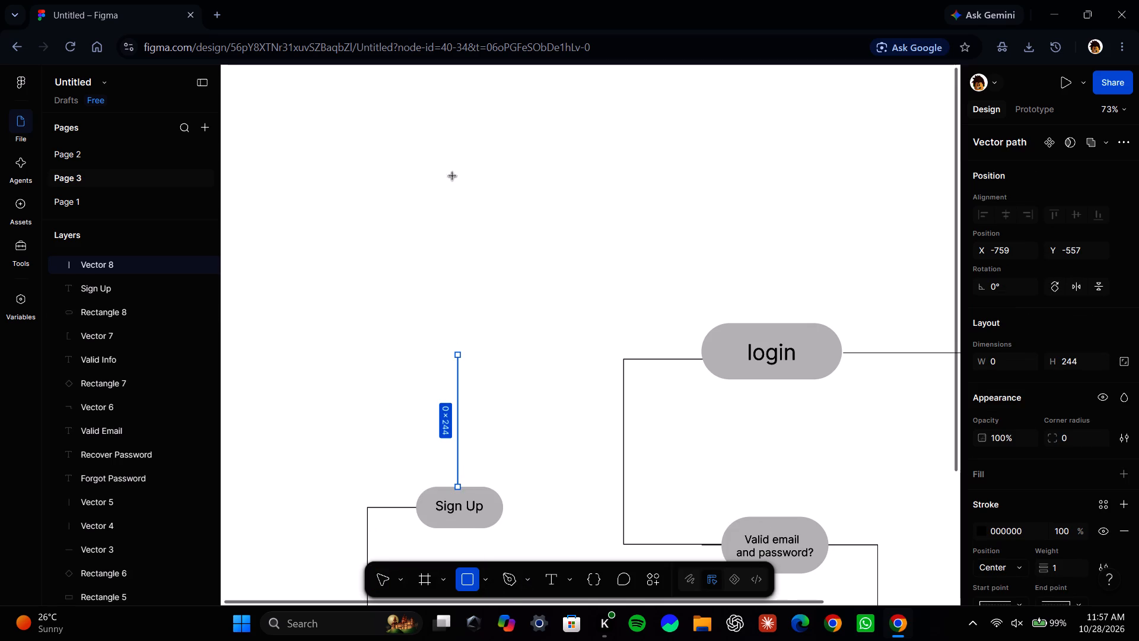
{"action": "left_click_drag", "start_coordinate": [403, 308], "coordinate": [488, 350]}
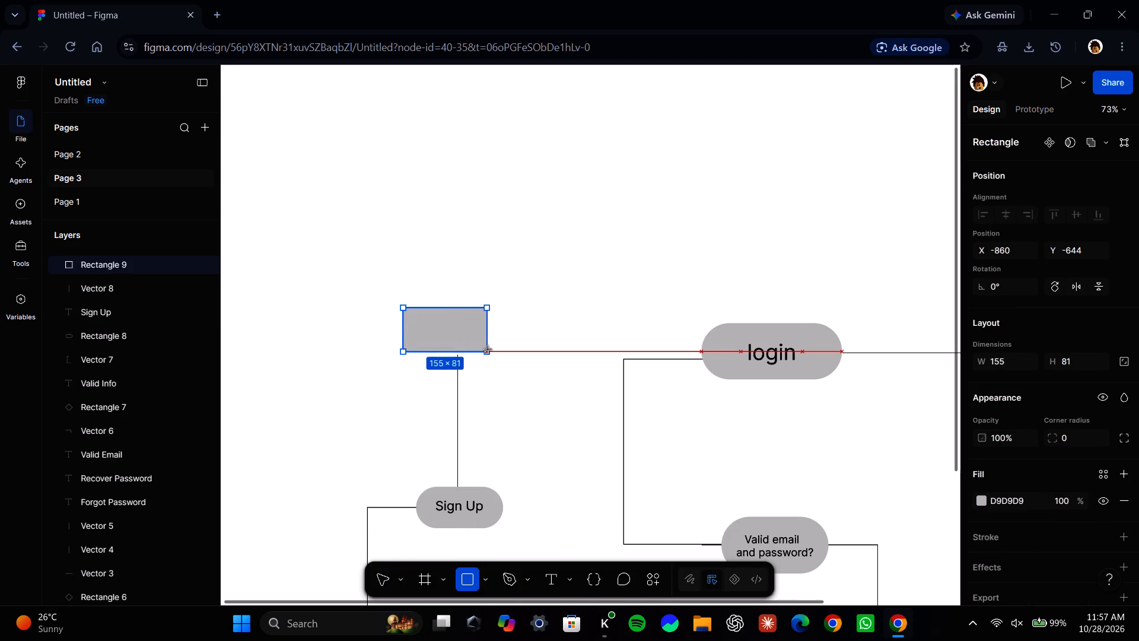
{"action": "left_click_drag", "start_coordinate": [488, 350], "coordinate": [511, 356]}
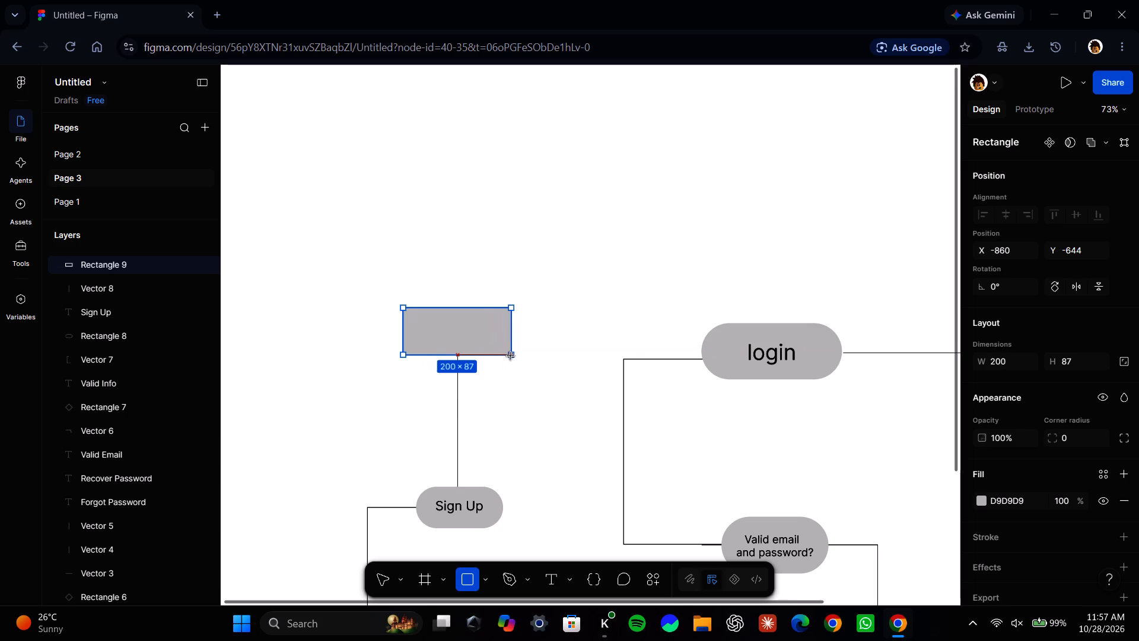
{"action": "left_click_drag", "start_coordinate": [511, 356], "coordinate": [509, 357]}
{"action": "left_click_drag", "start_coordinate": [509, 357], "coordinate": [511, 356]}
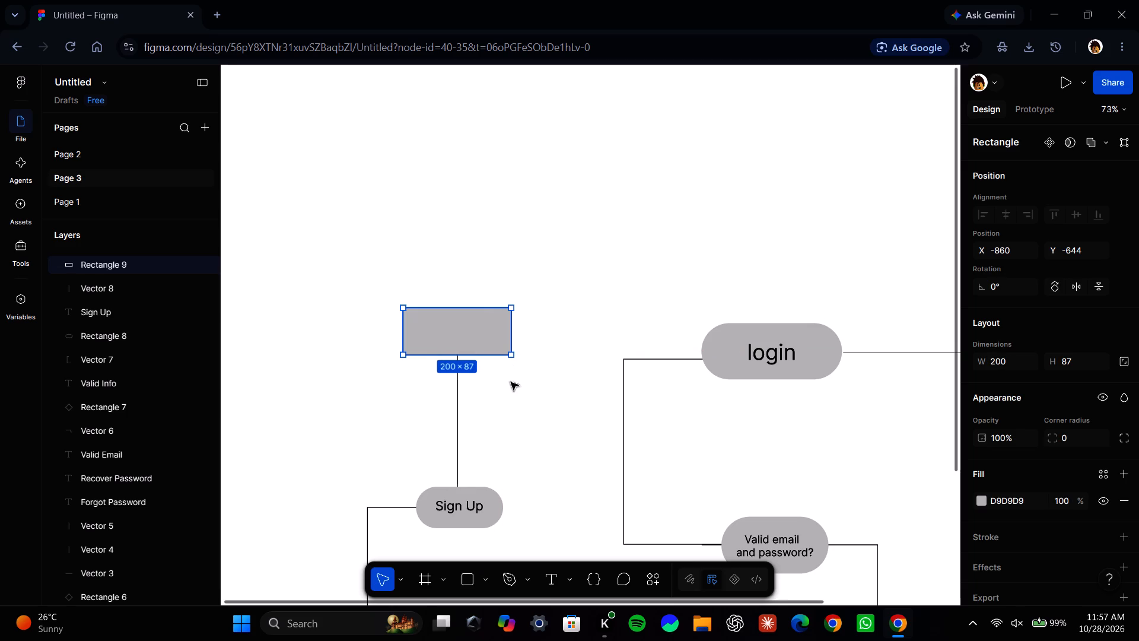
Set the corner radius of the rectangle above Sign Up to 100.
{"action": "left_click", "coordinate": [1078, 434]}
{"action": "type", "text": "100\\"}
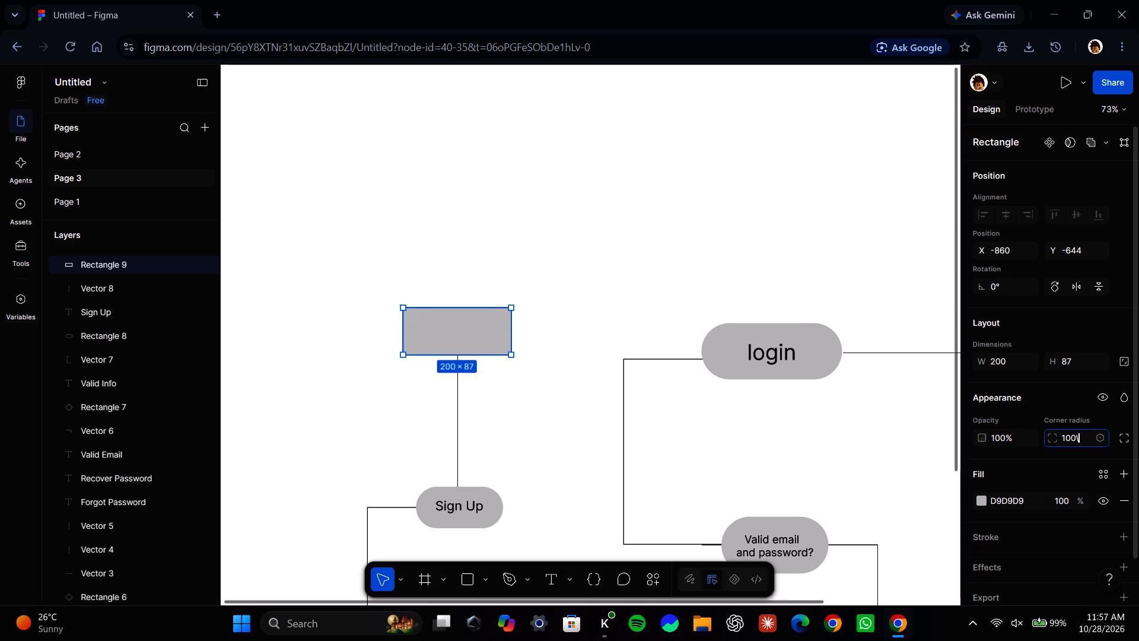
{"action": "key", "text": "BackSpace"}
{"action": "key", "text": "Return"}
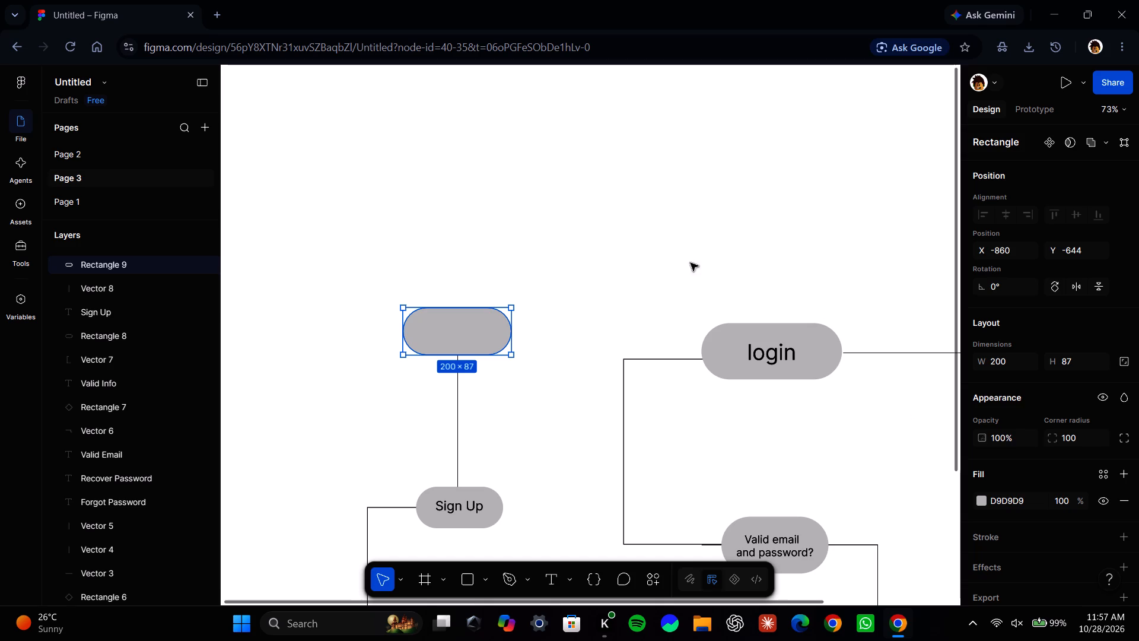
Add a two-line label, "New Here" over "Signup", inside the upper rounded shape, in a text box about 151 × 55.
{"action": "double_click", "coordinate": [484, 578]}
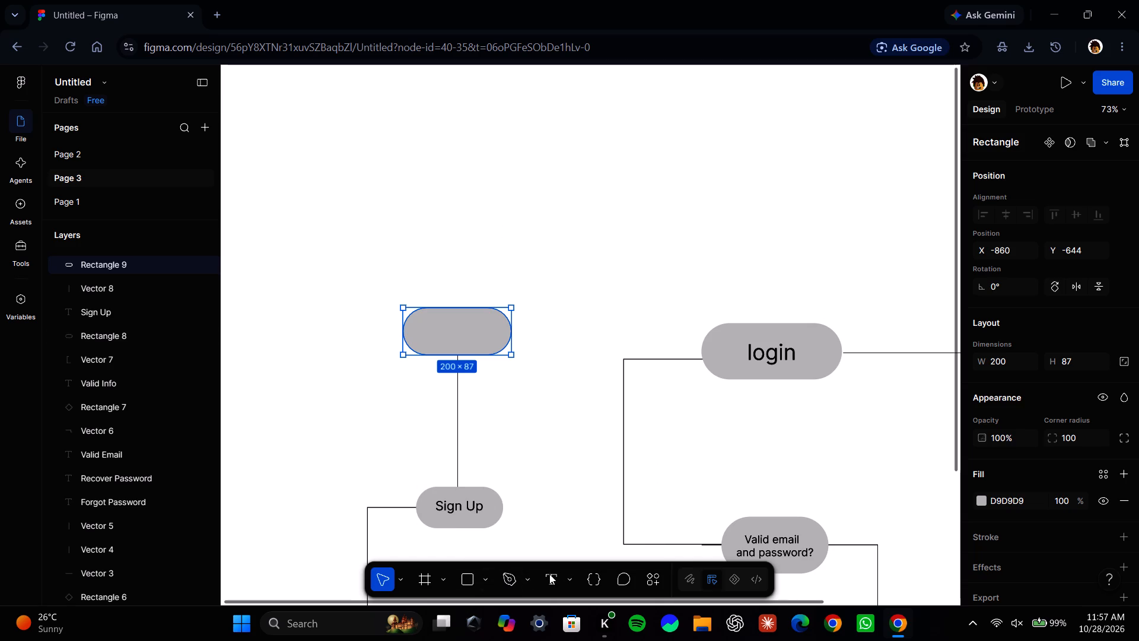
{"action": "left_click", "coordinate": [549, 574]}
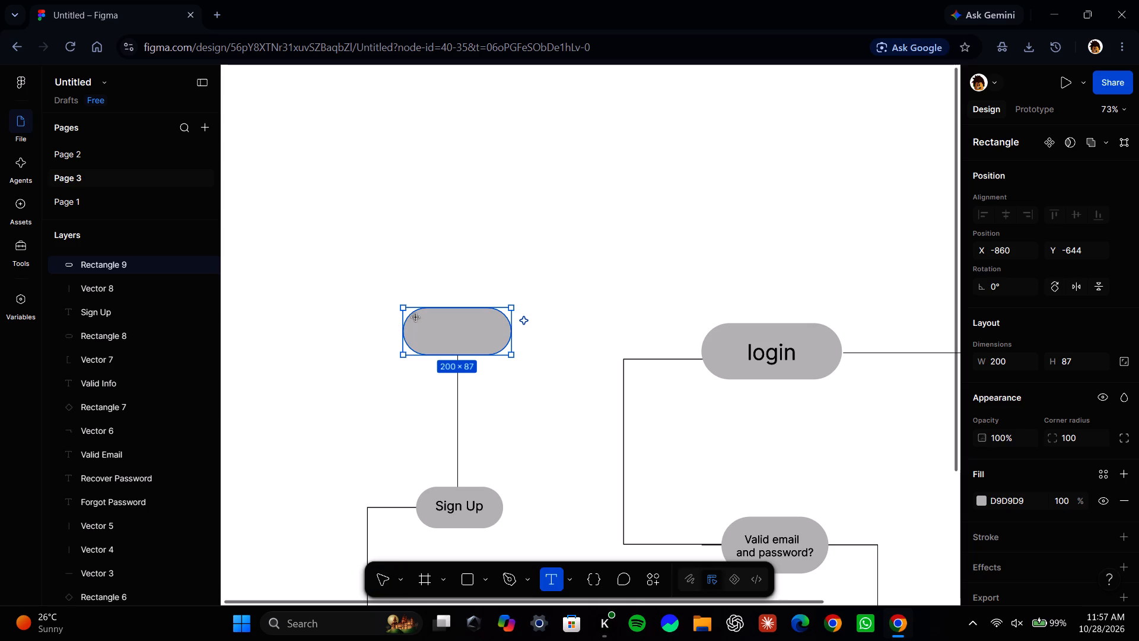
{"action": "left_click_drag", "start_coordinate": [414, 318], "coordinate": [498, 348]}
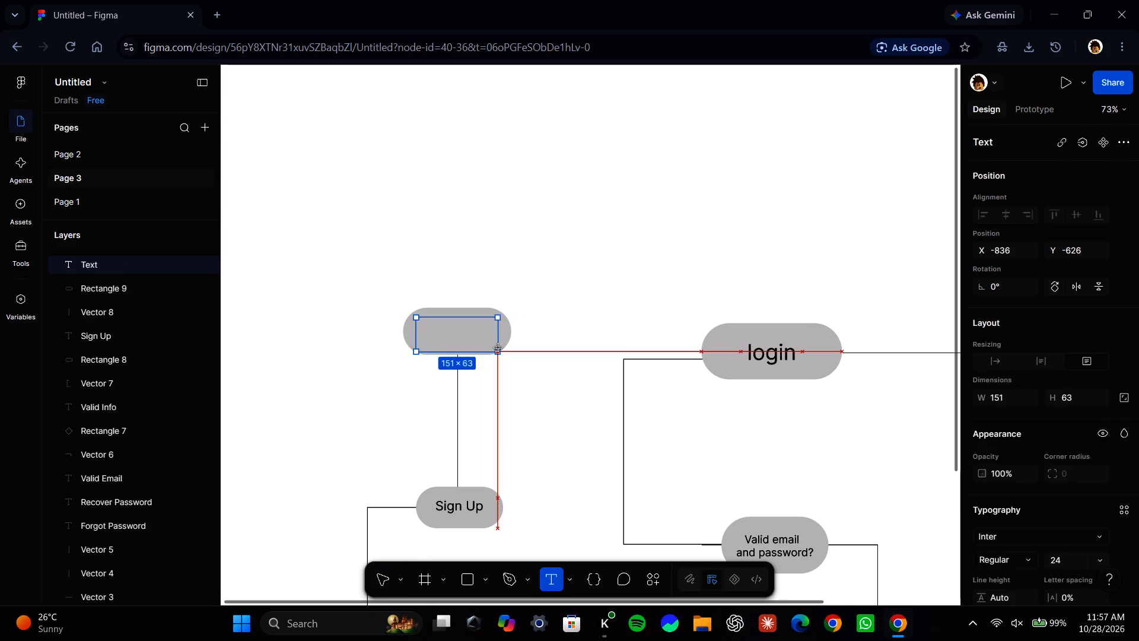
{"action": "left_click_drag", "start_coordinate": [498, 348], "coordinate": [498, 346]}
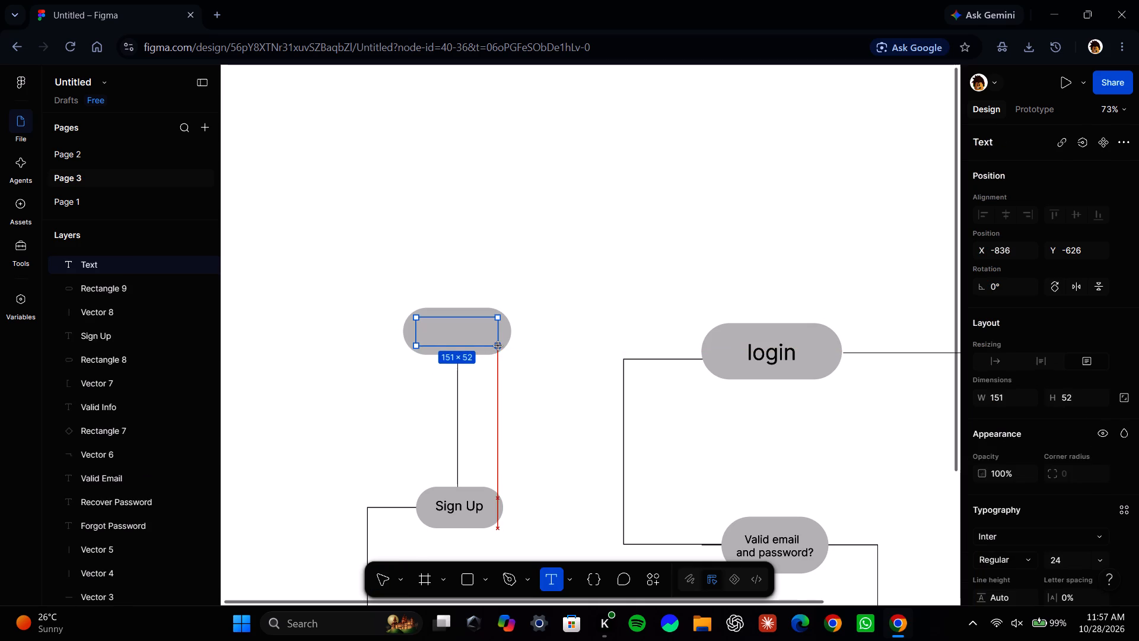
{"action": "left_click_drag", "start_coordinate": [498, 346], "coordinate": [499, 347]}
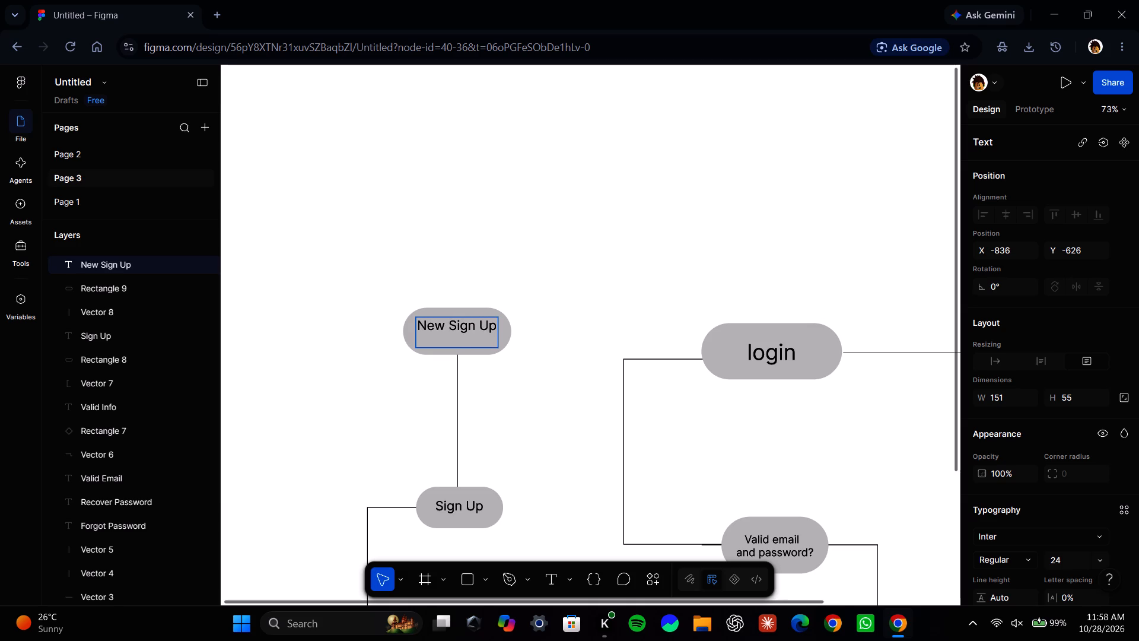
{"action": "key", "text": "BackSpace"}
{"action": "key", "text": "BackSpace"}
{"action": "key", "text": "BackSpace"}
{"action": "key", "text": "BackSpace"}
{"action": "key", "text": "BackSpace"}
{"action": "key", "text": "BackSpace"}
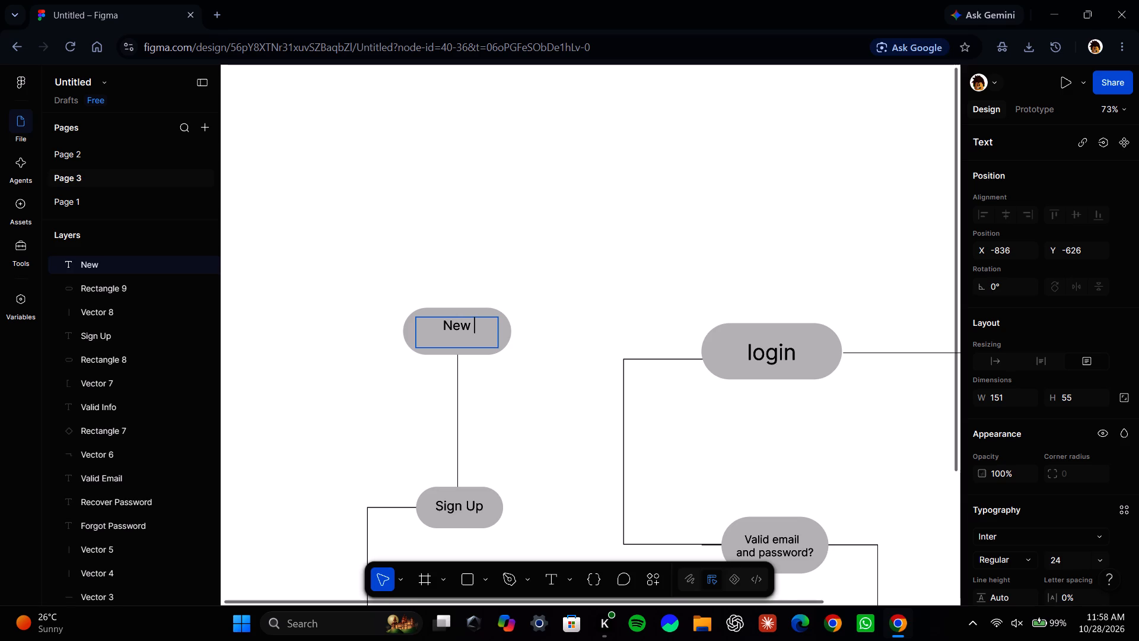
{"action": "type", "text": "ere"}
{"action": "key", "text": "Return"}
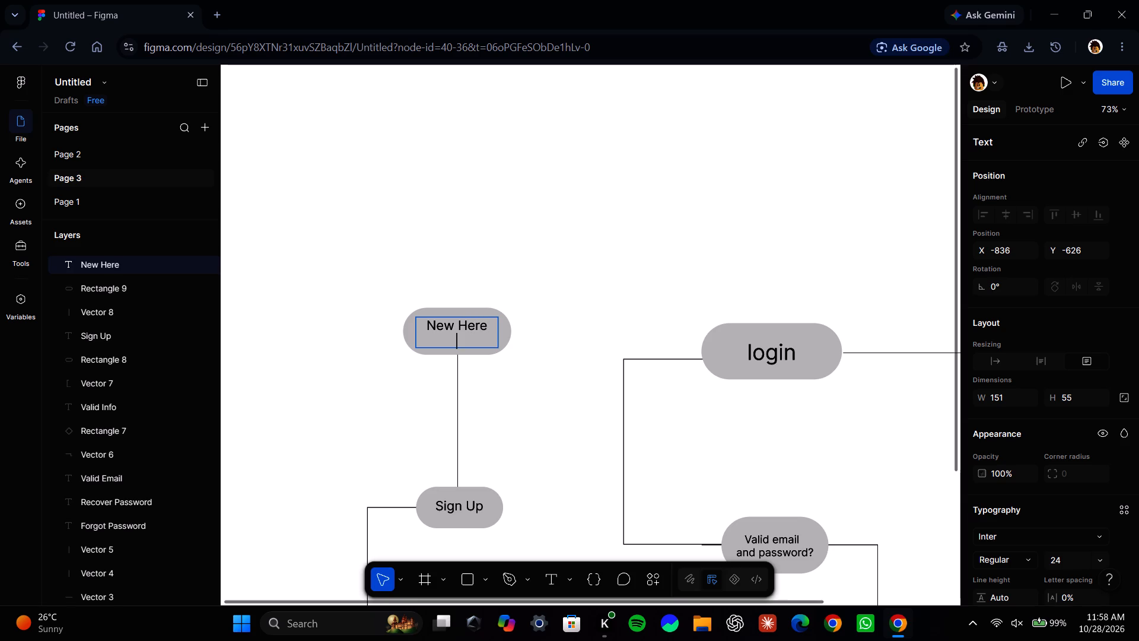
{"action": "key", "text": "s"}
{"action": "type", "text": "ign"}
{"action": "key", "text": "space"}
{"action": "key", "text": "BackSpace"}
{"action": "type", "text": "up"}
Finish editing the two-line label inside the rounded shape above Sign Up and deselect it.
{"action": "left_click", "coordinate": [541, 354]}
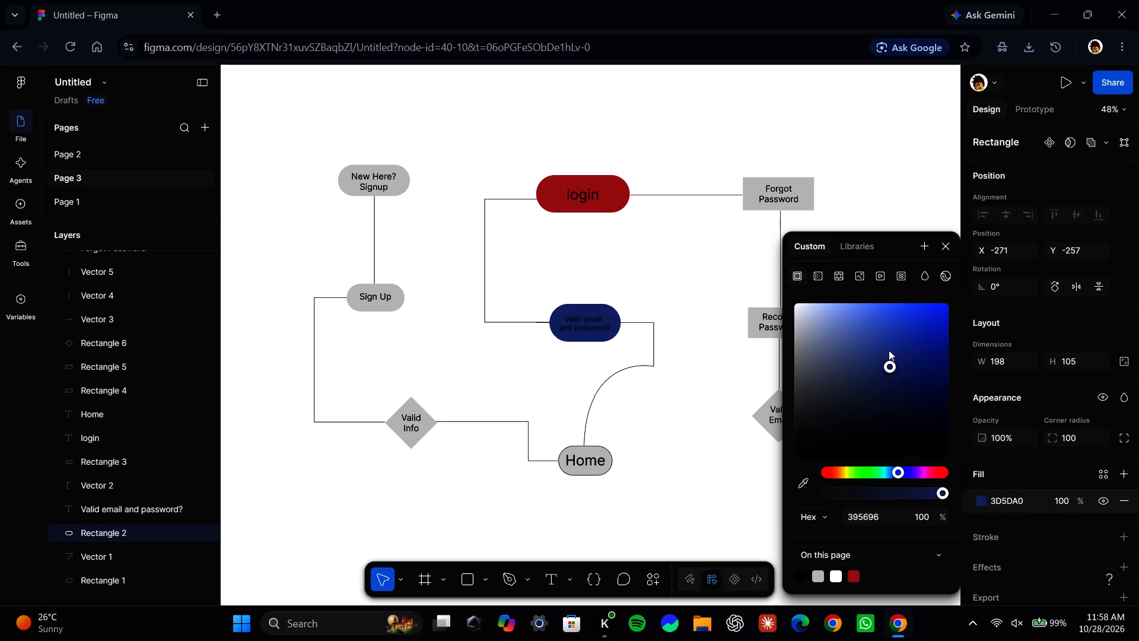
Set the fill of the "Valid email and password?" shape to the brighter blue 6797FF.
{"action": "left_click_drag", "start_coordinate": [889, 350], "coordinate": [886, 303]}
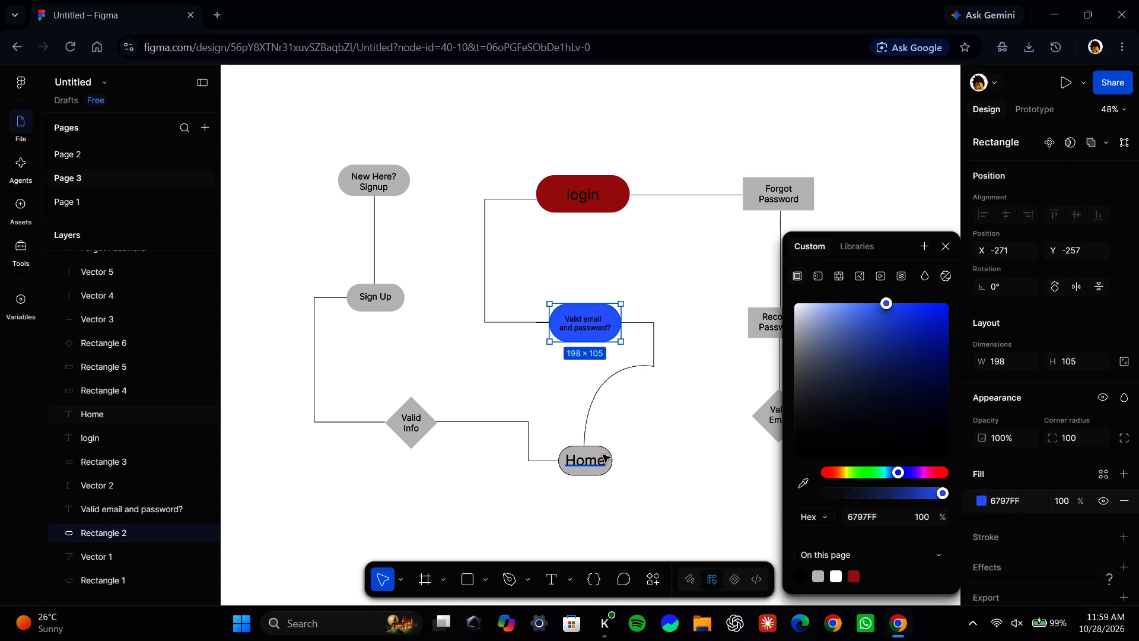
{"action": "left_click", "coordinate": [603, 454]}
{"action": "left_click", "coordinate": [648, 431]}
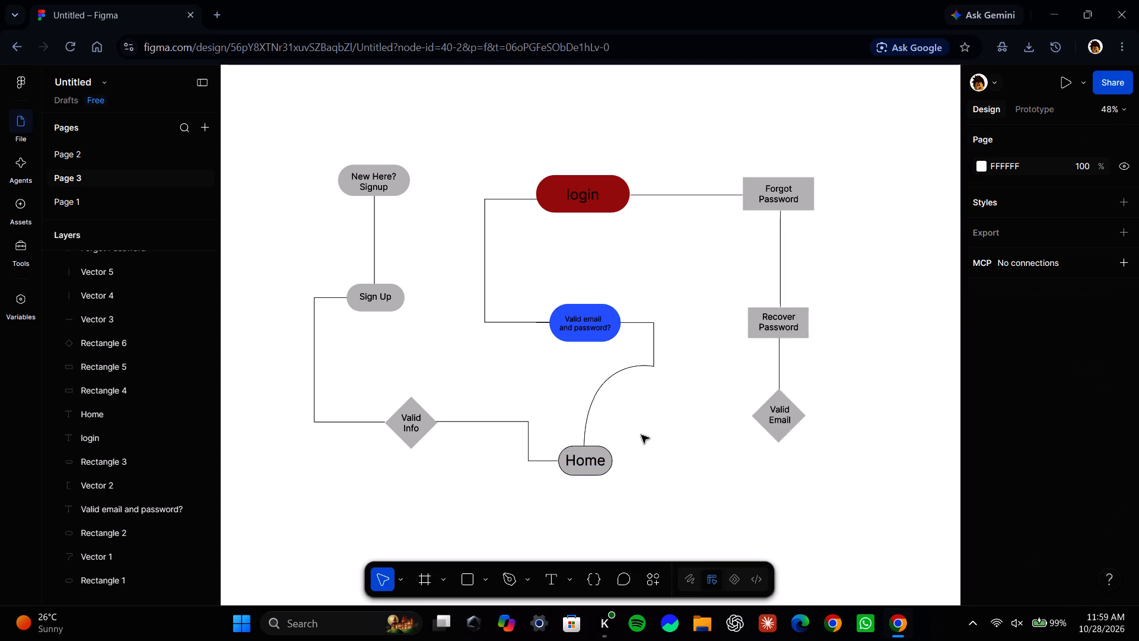
Recolour the rounded shape behind the Home label with a blue fill.
{"action": "left_click", "coordinate": [578, 450]}
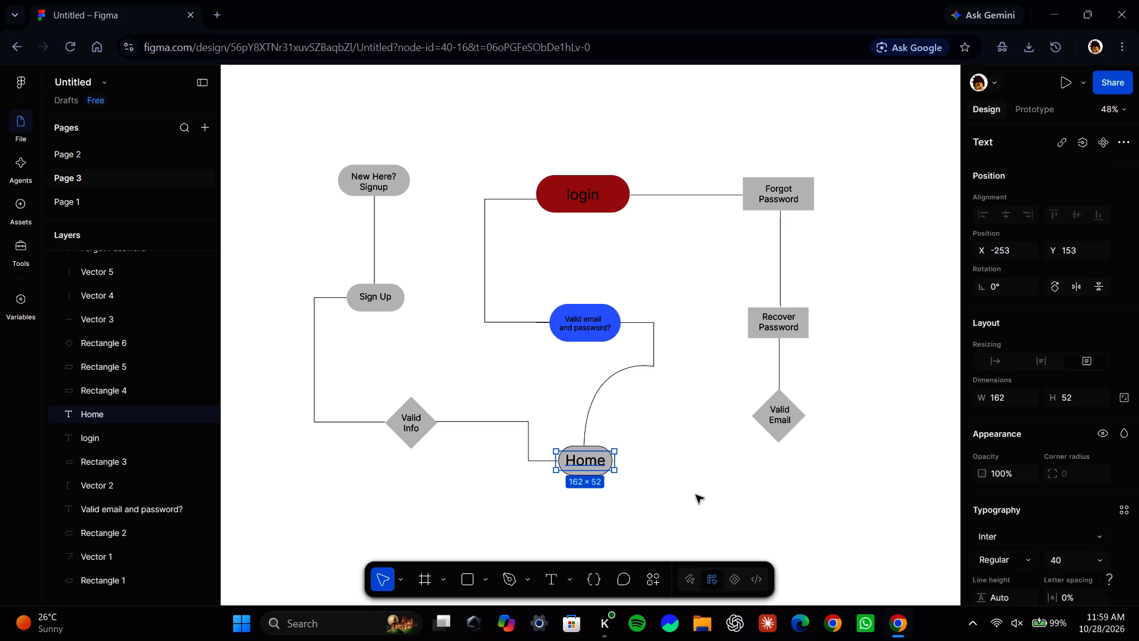
{"action": "left_click", "coordinate": [669, 493]}
{"action": "left_click", "coordinate": [577, 474]}
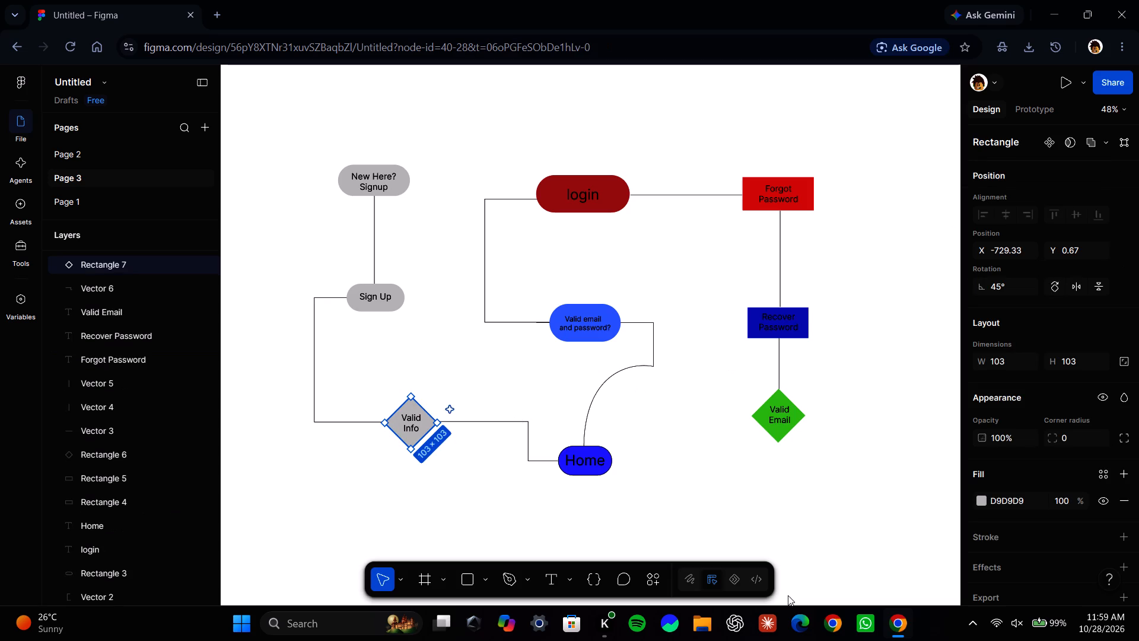
Change the fill of the Valid Info diamond from grey to a bright green.
{"action": "left_click", "coordinate": [987, 511]}
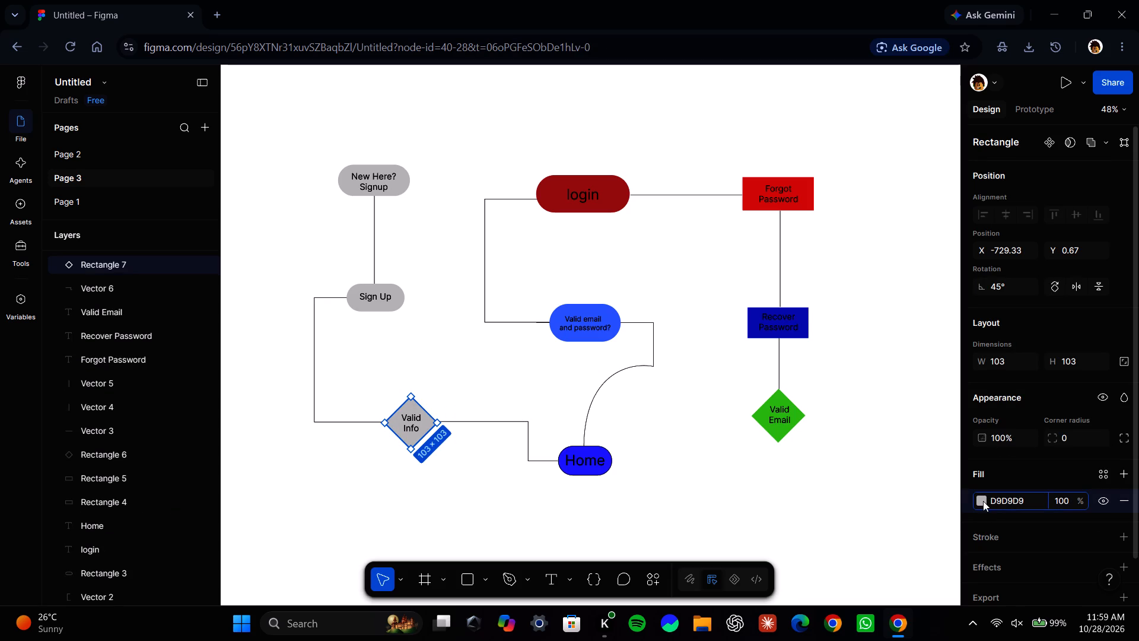
{"action": "left_click", "coordinate": [982, 501]}
{"action": "left_click", "coordinate": [867, 468]}
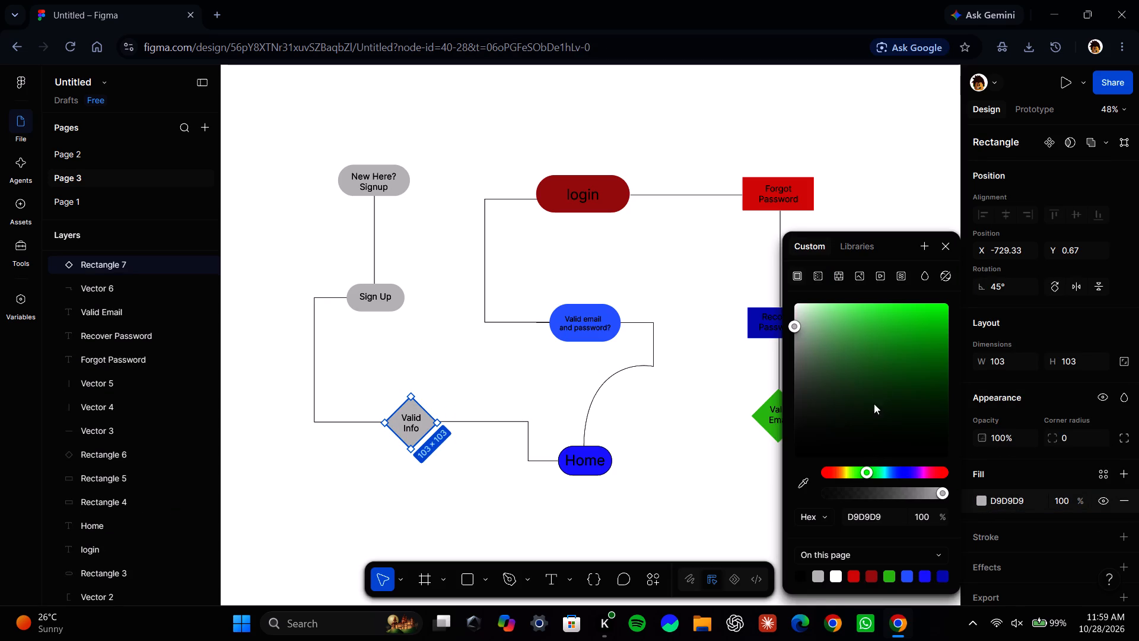
{"action": "left_click", "coordinate": [915, 300]}
{"action": "left_click", "coordinate": [903, 318]}
{"action": "left_click", "coordinate": [440, 345]}
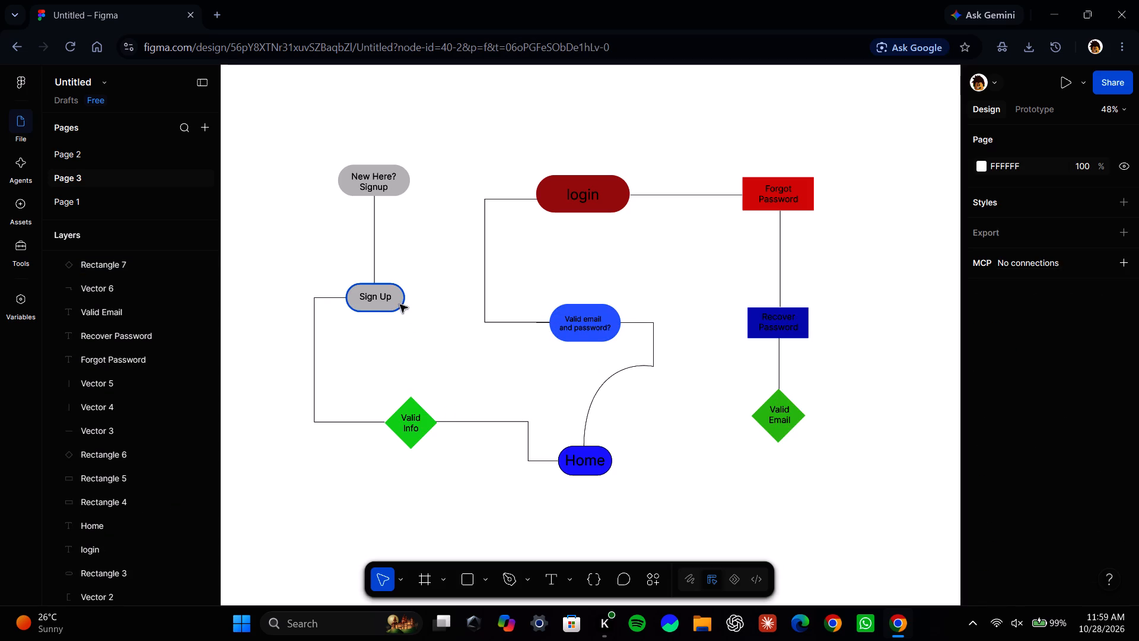
Open the fill colour of the rounded Sign Up shape for editing.
{"action": "left_click", "coordinate": [397, 302]}
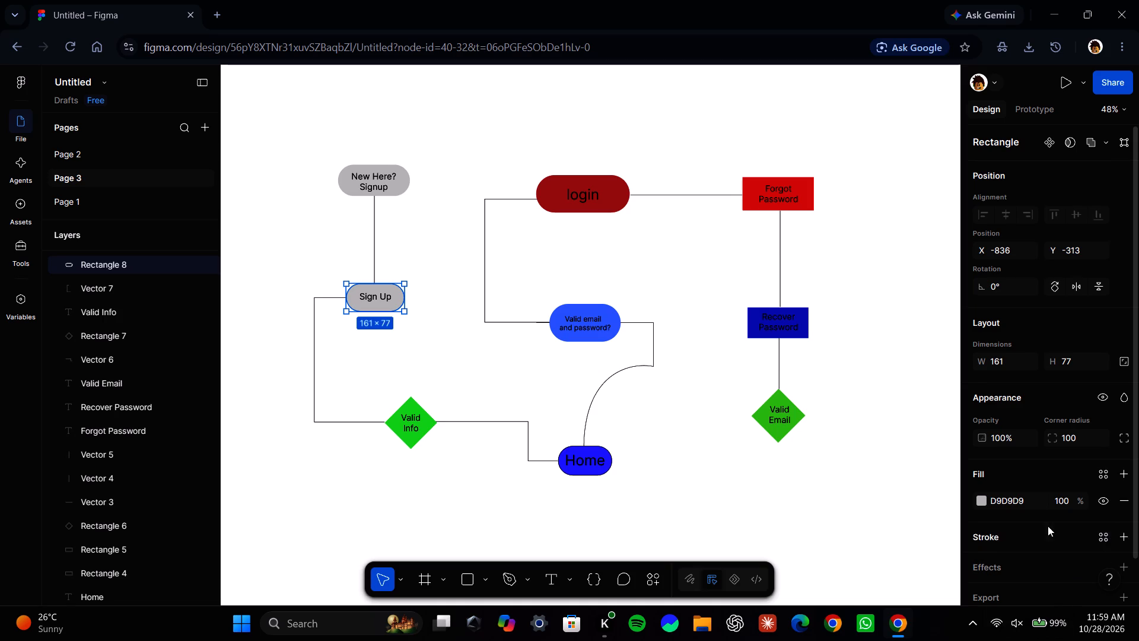
{"action": "left_click", "coordinate": [978, 497]}
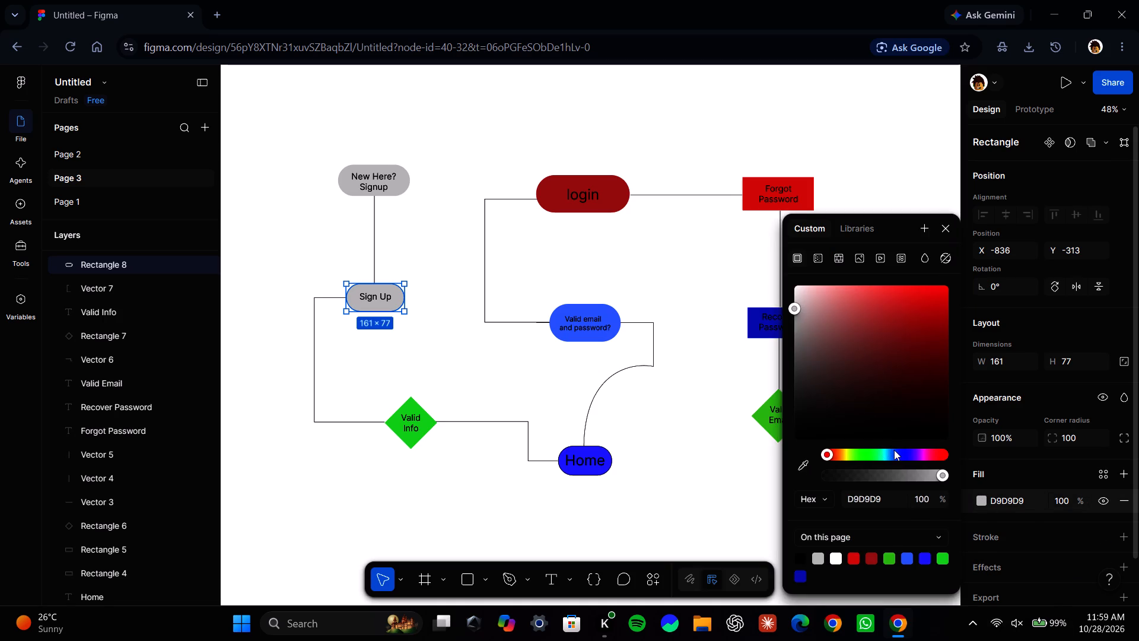
Fill the Sign Up shape with a dark blue custom colour.
{"action": "left_click", "coordinate": [894, 450]}
{"action": "left_click", "coordinate": [890, 369]}
{"action": "left_click", "coordinate": [901, 314]}
{"action": "left_click", "coordinate": [492, 383]}
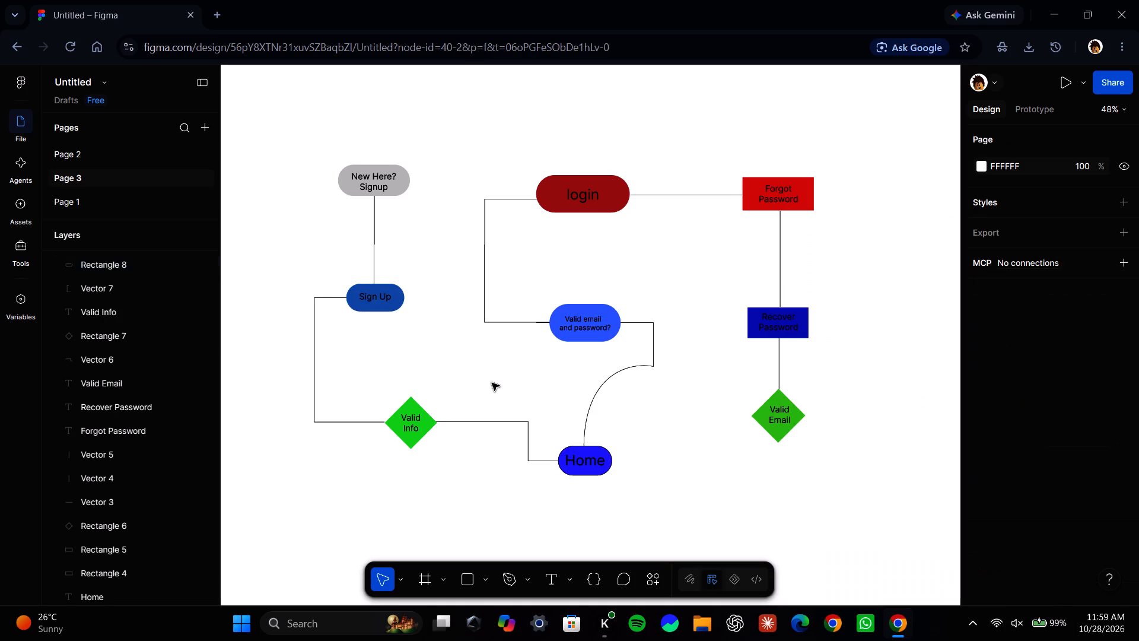
Fill the New Here? Signup shape with a strong red custom colour.
{"action": "left_click", "coordinate": [405, 182]}
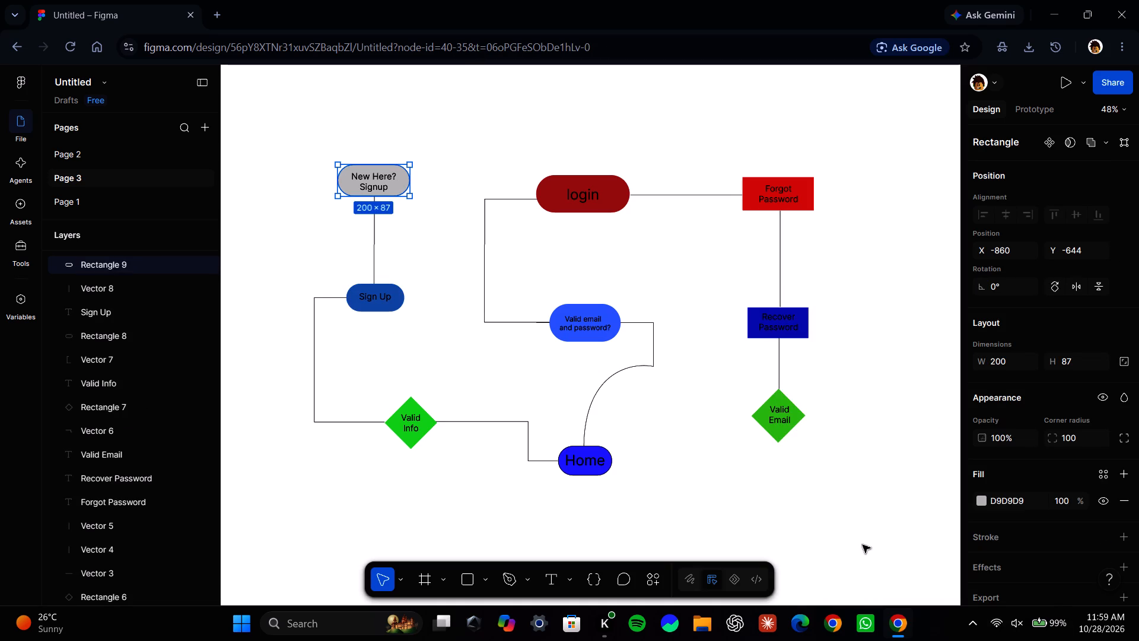
{"action": "left_click", "coordinate": [983, 502]}
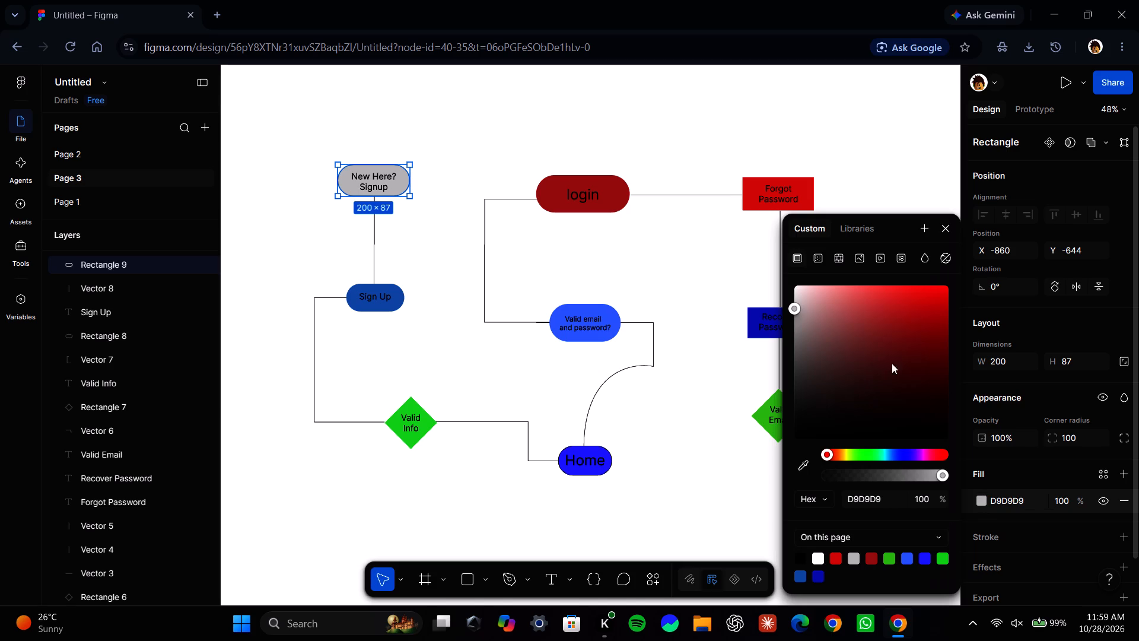
{"action": "left_click", "coordinate": [914, 306]}
{"action": "left_click", "coordinate": [661, 128]}
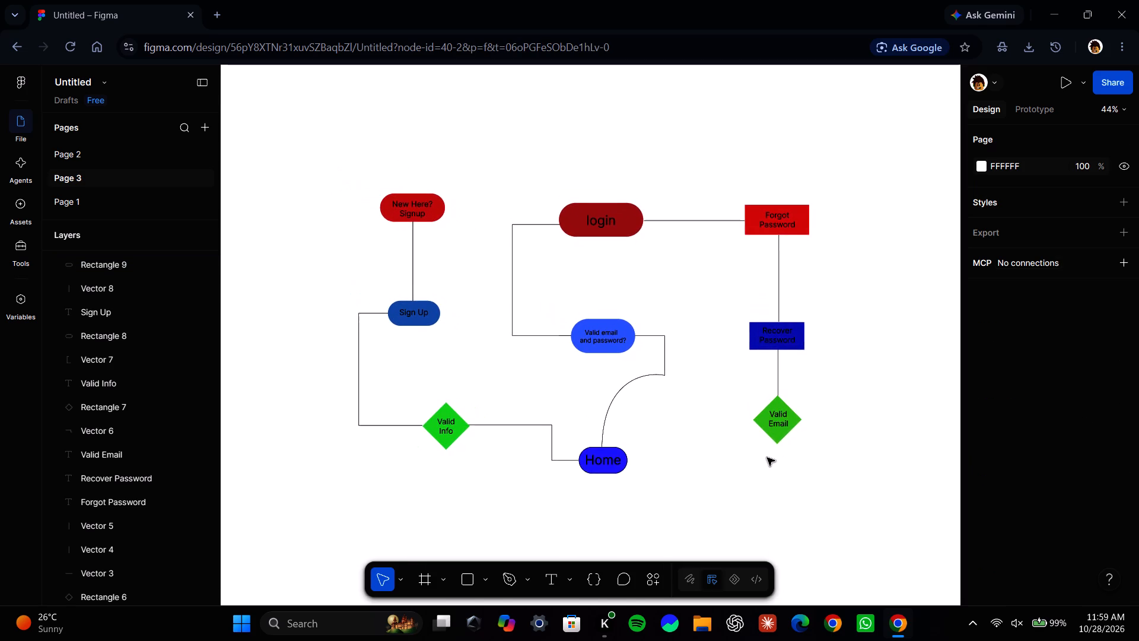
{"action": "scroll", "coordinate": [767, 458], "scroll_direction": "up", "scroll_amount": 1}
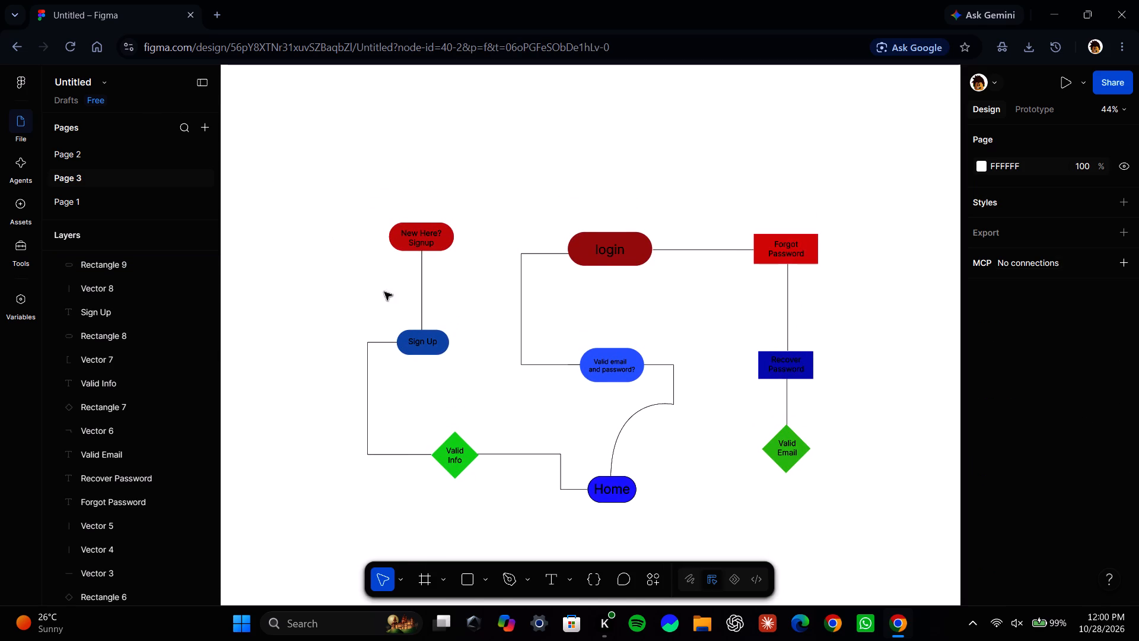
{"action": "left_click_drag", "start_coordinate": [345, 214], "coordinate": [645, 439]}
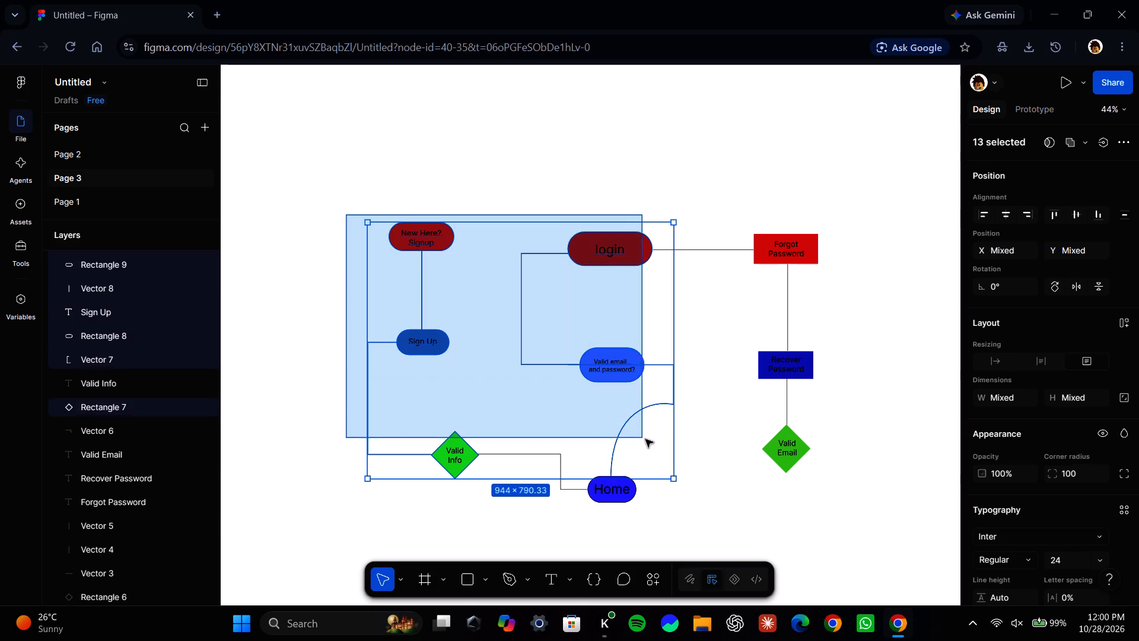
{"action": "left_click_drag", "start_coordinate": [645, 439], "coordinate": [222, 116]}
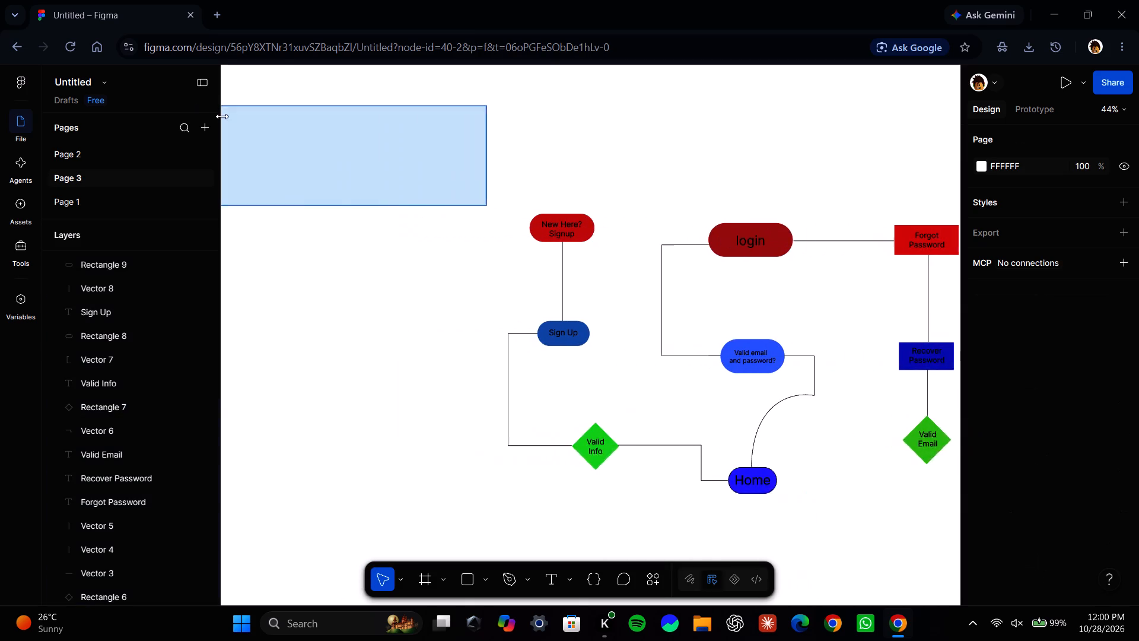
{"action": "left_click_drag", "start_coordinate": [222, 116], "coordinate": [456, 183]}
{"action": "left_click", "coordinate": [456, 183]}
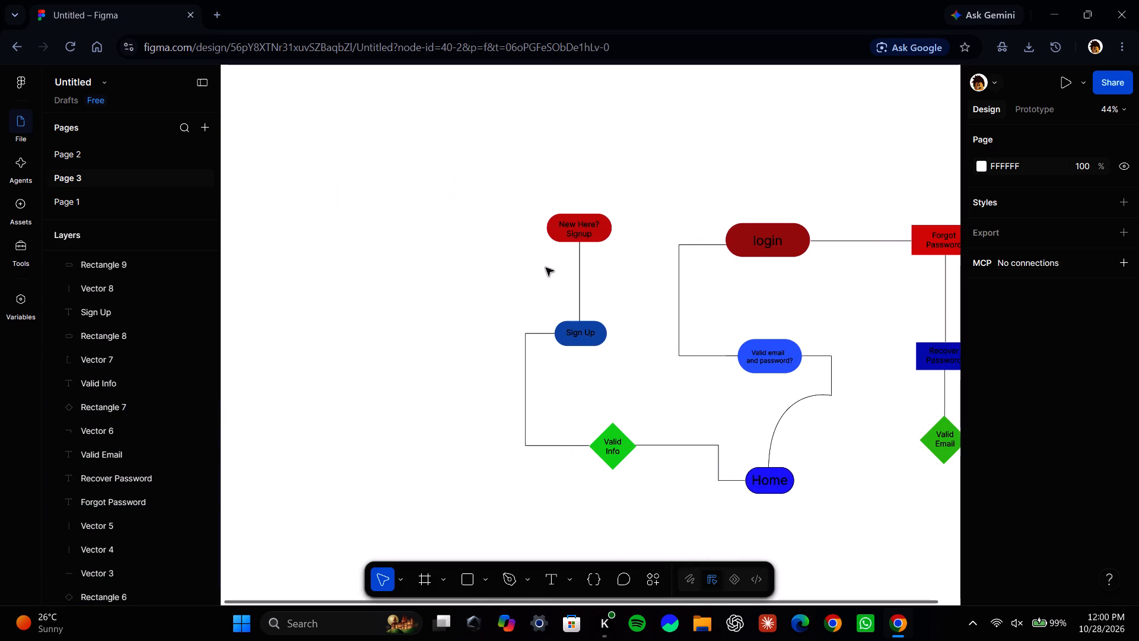
Save the flowchart file.
{"action": "key", "text": "ctrl+s"}
{"action": "key", "text": "ctrl+s"}
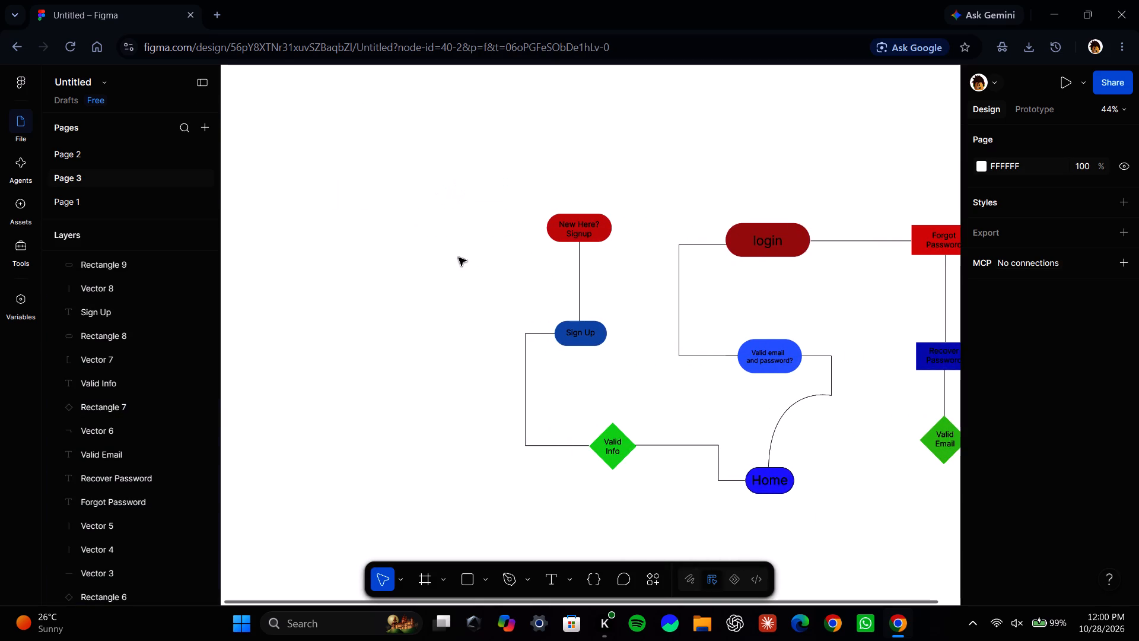
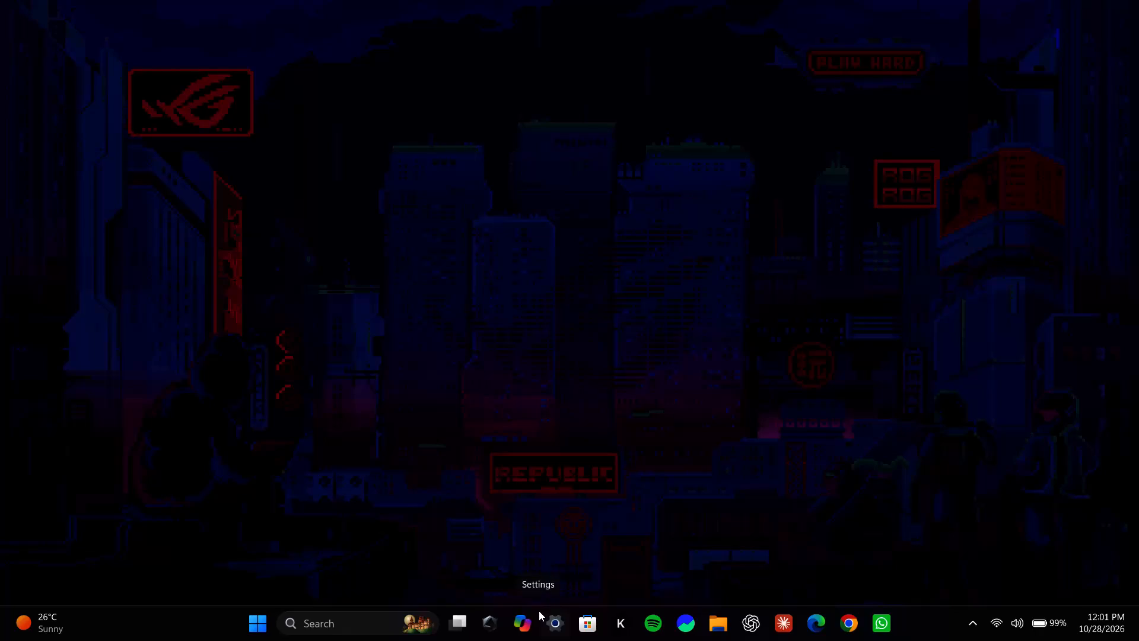
Bring up the Windows power options.
{"action": "left_click", "coordinate": [253, 635]}
{"action": "left_click", "coordinate": [673, 562]}
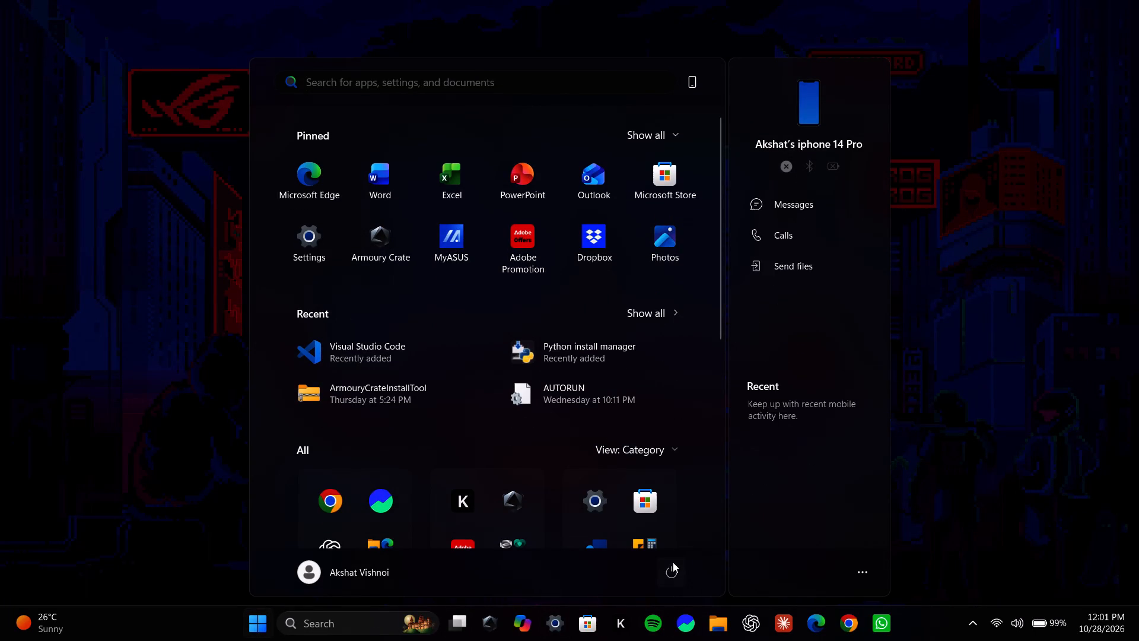